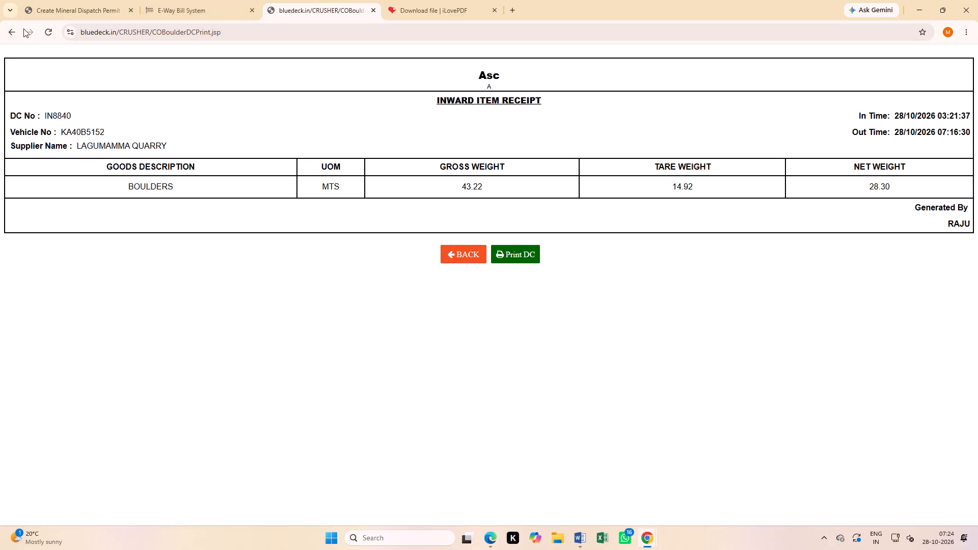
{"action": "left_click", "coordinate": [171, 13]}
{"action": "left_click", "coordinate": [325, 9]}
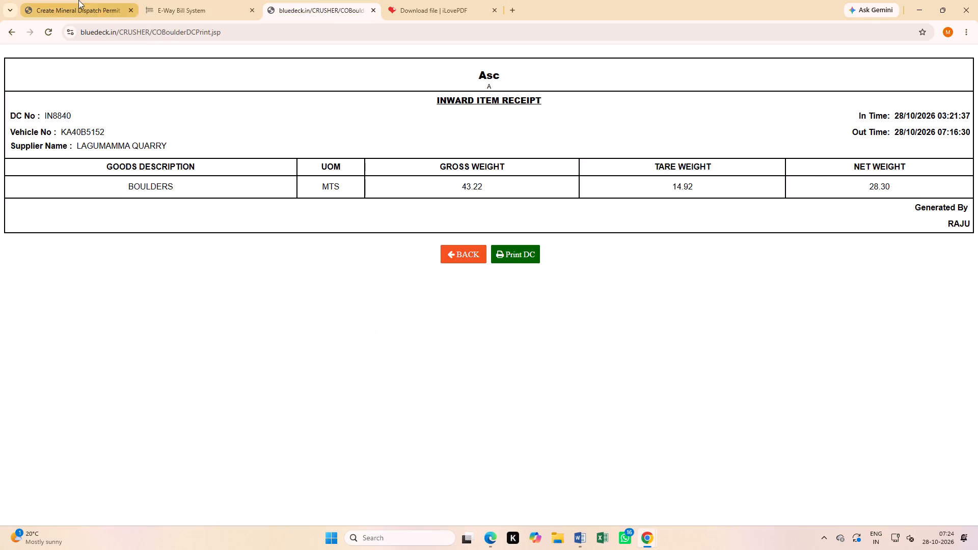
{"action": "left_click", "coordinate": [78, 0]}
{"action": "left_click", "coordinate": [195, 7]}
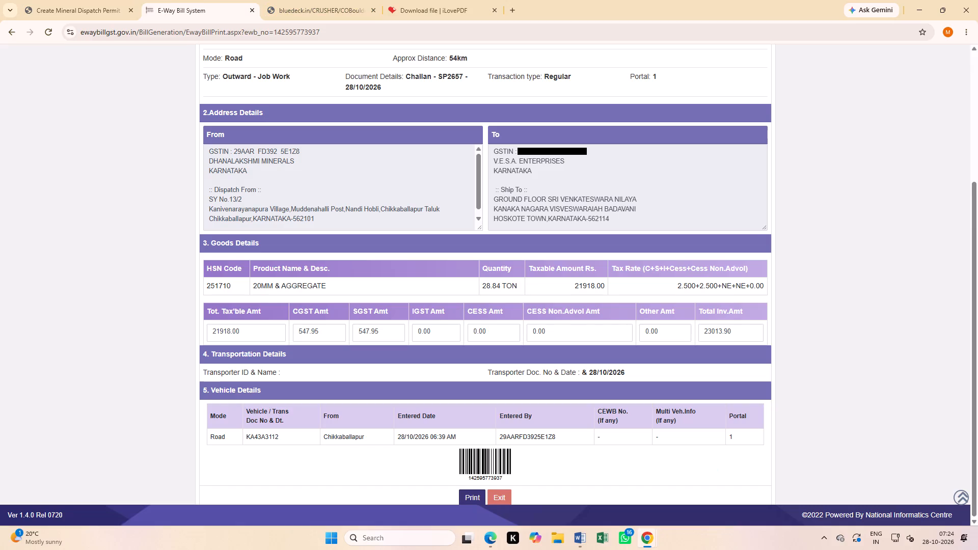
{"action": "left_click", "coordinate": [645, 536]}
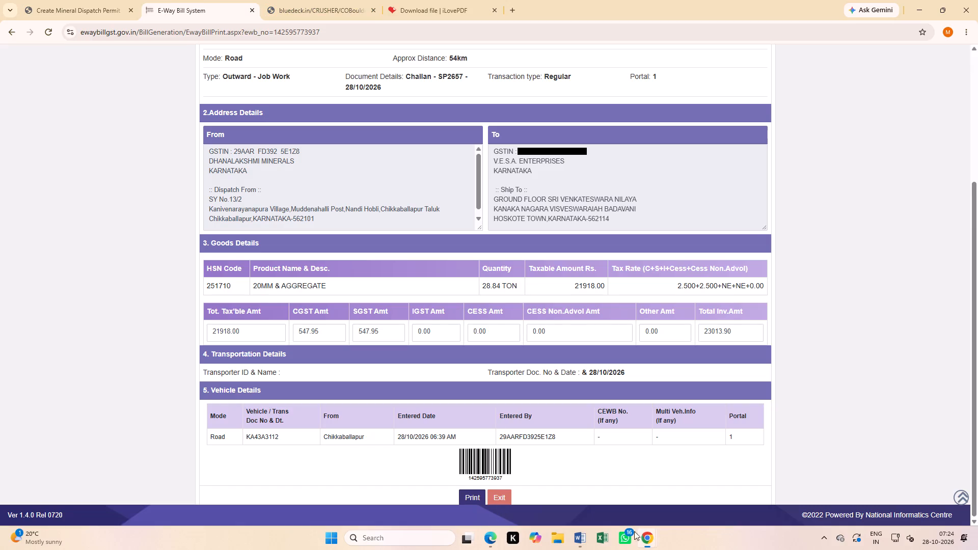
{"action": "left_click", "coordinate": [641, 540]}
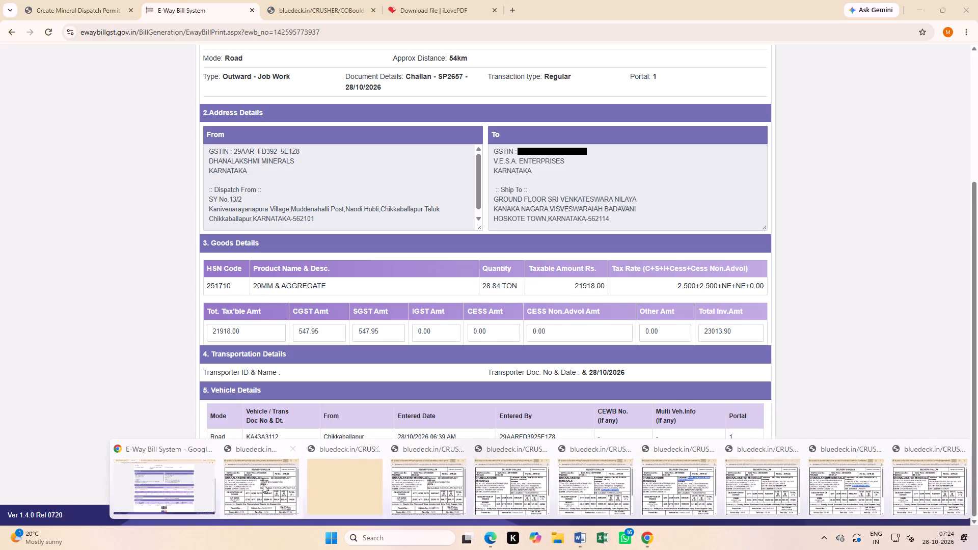
Leave the inward item receipt for the boulders and log out of the crusher site's current account.
{"action": "left_click", "coordinate": [336, 9]}
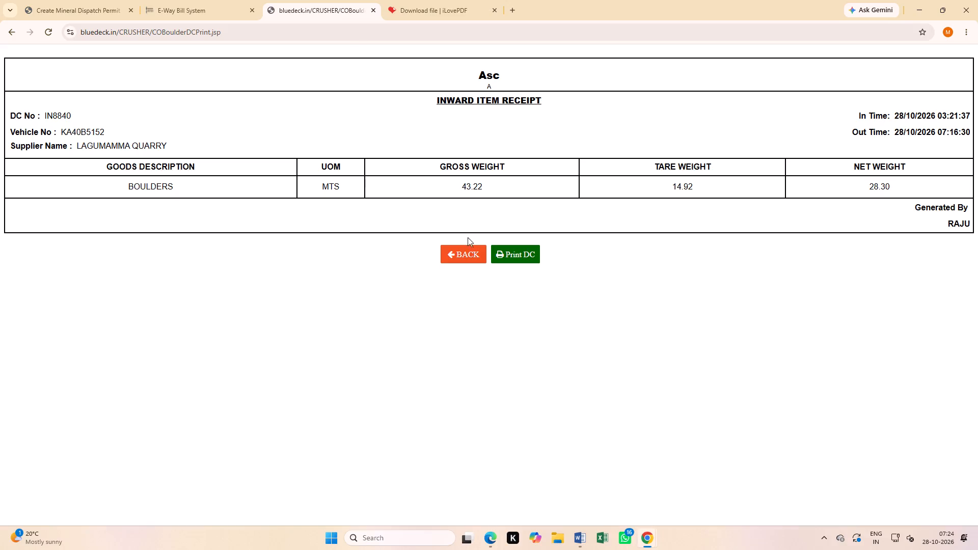
{"action": "left_click", "coordinate": [470, 254]}
{"action": "left_click", "coordinate": [944, 63]}
{"action": "left_click", "coordinate": [917, 107]}
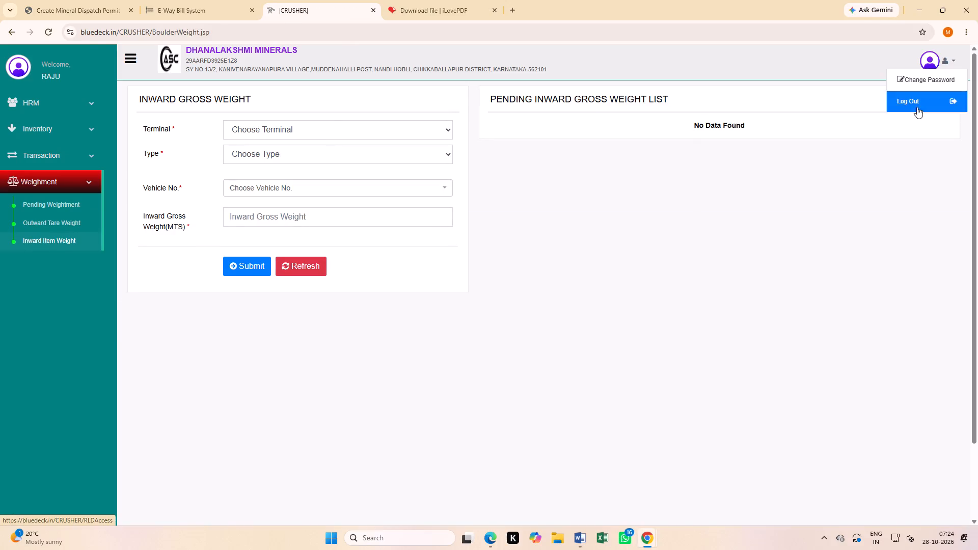
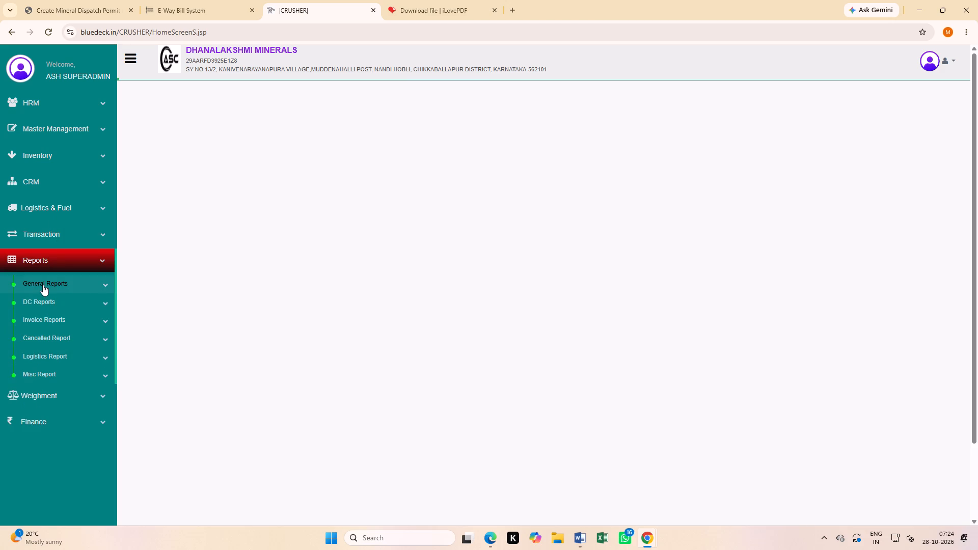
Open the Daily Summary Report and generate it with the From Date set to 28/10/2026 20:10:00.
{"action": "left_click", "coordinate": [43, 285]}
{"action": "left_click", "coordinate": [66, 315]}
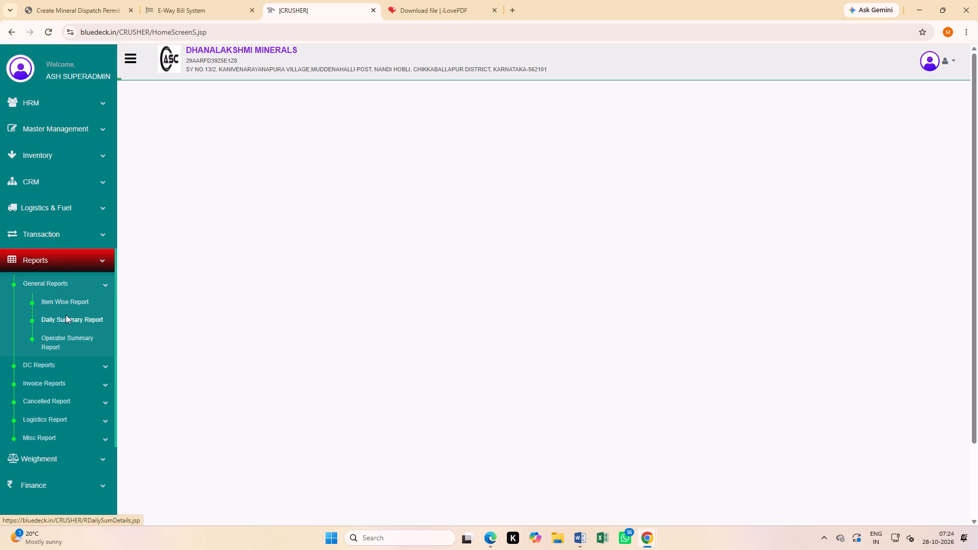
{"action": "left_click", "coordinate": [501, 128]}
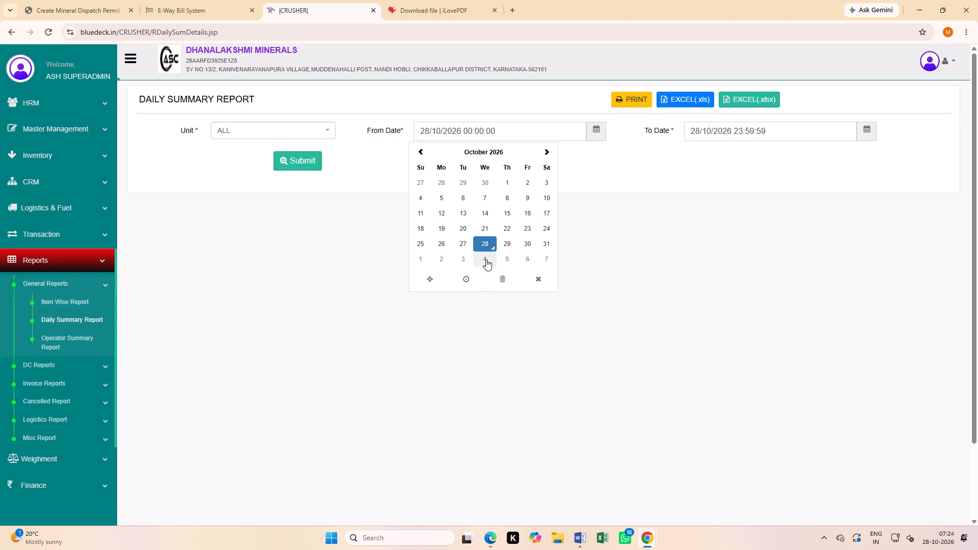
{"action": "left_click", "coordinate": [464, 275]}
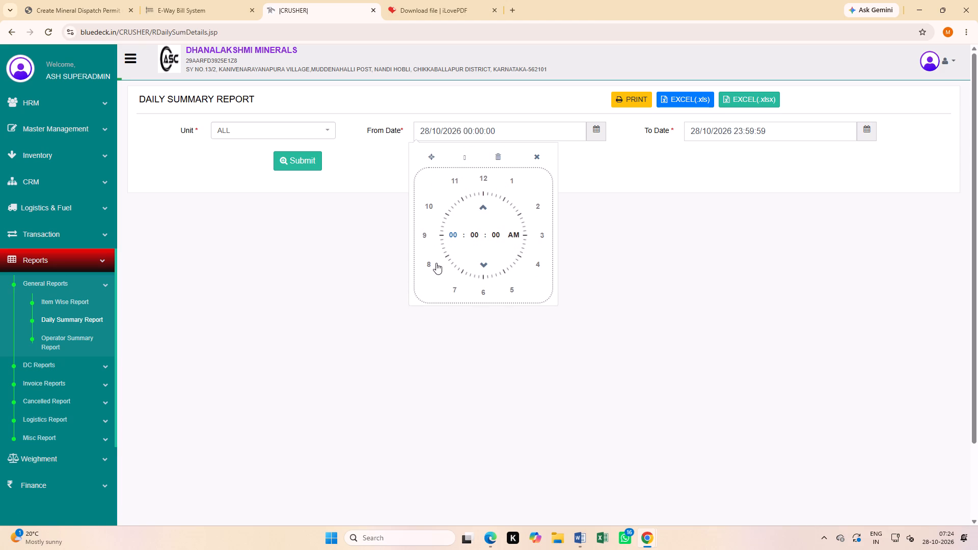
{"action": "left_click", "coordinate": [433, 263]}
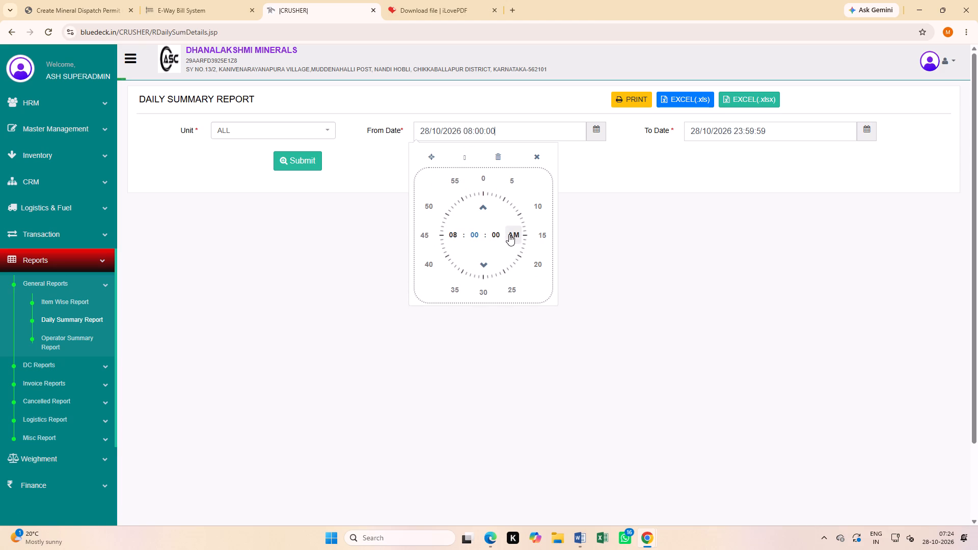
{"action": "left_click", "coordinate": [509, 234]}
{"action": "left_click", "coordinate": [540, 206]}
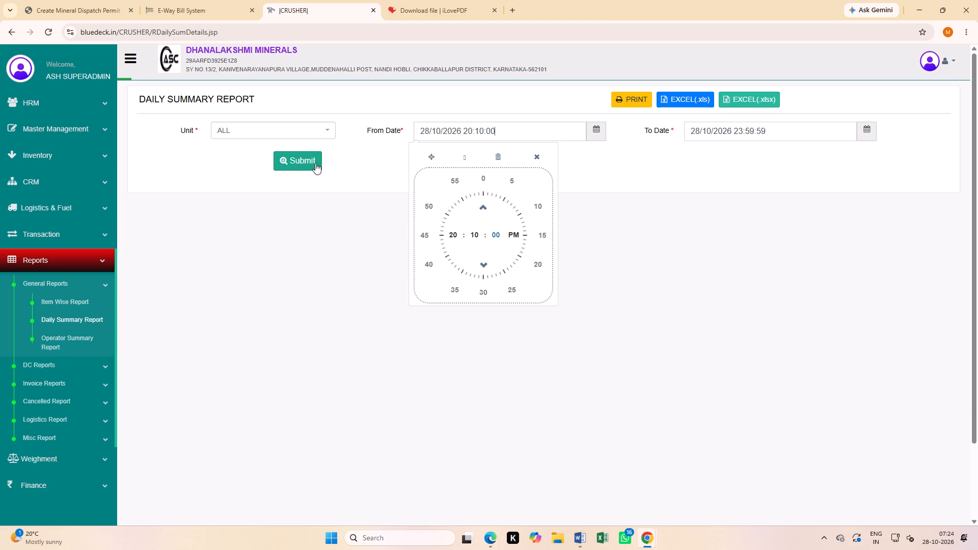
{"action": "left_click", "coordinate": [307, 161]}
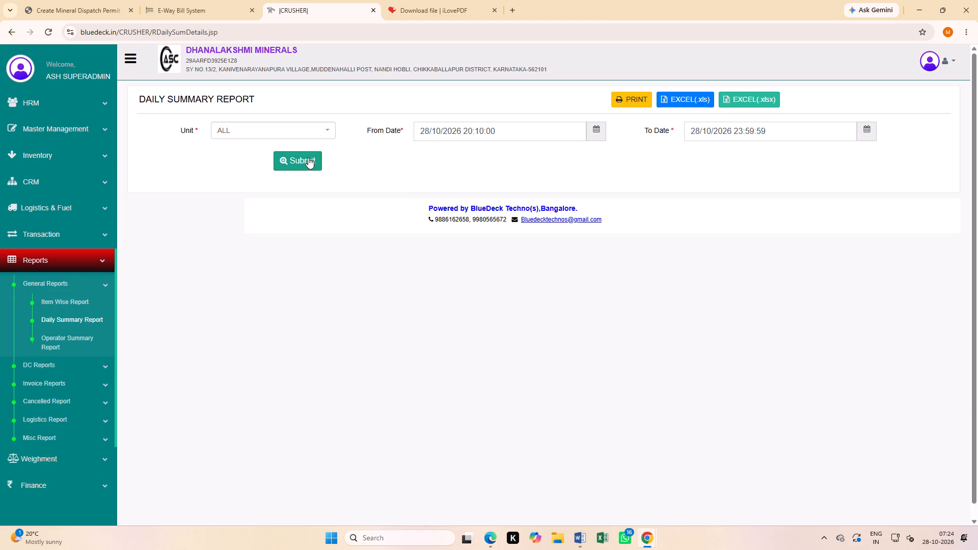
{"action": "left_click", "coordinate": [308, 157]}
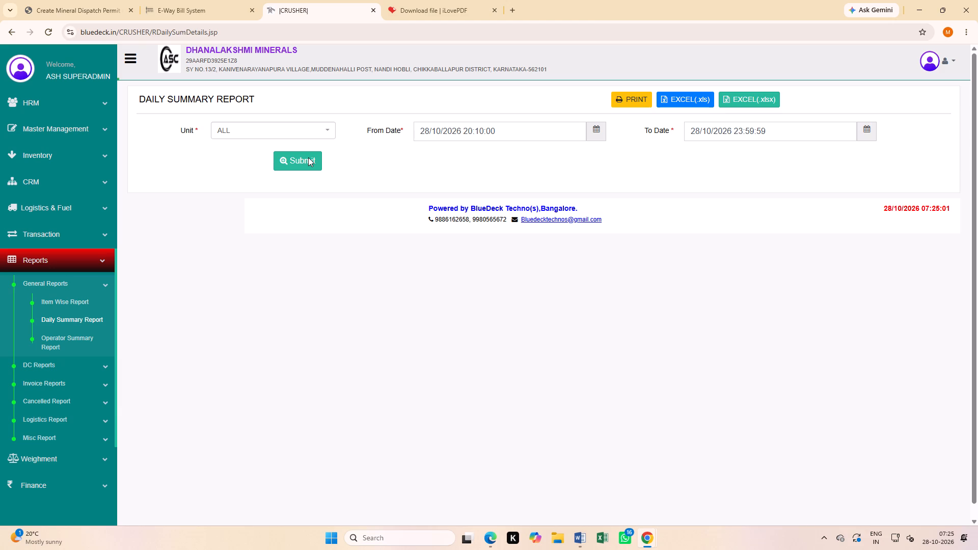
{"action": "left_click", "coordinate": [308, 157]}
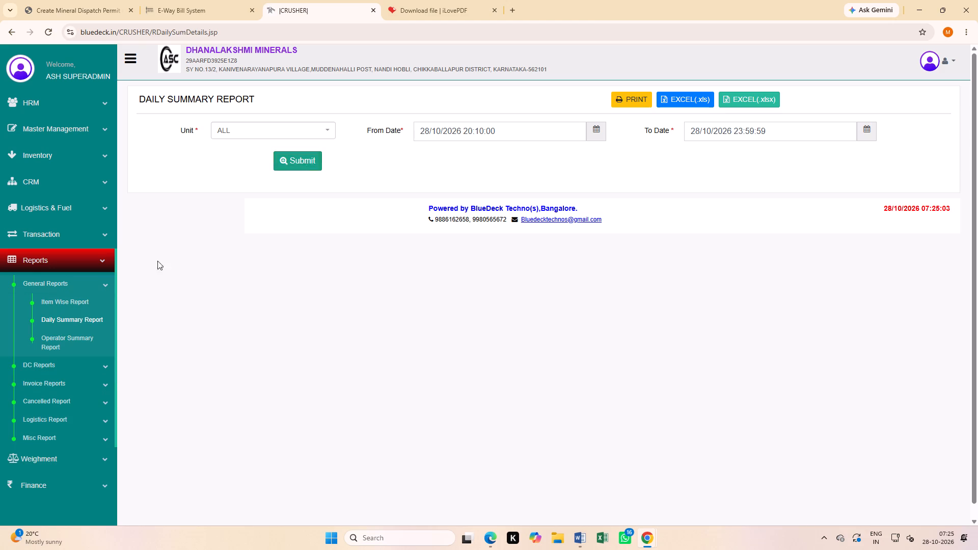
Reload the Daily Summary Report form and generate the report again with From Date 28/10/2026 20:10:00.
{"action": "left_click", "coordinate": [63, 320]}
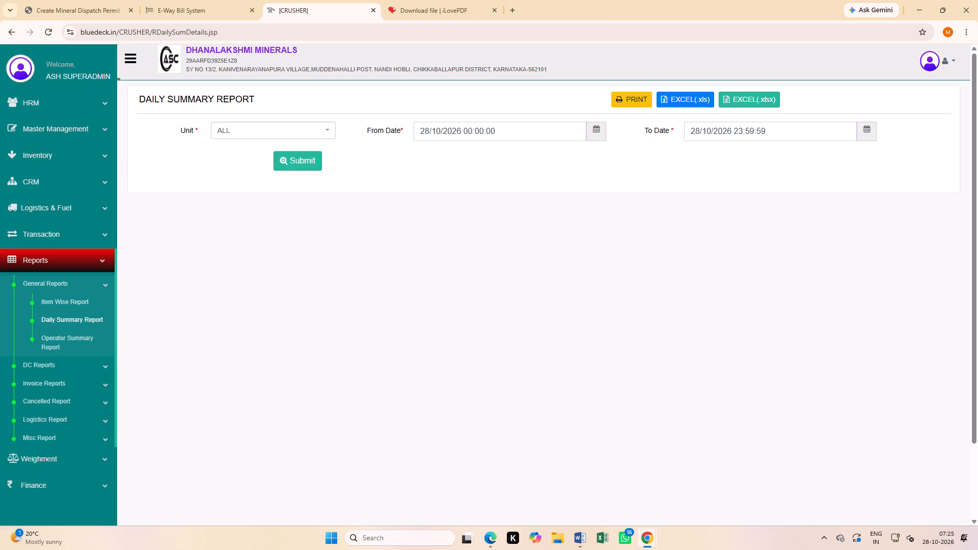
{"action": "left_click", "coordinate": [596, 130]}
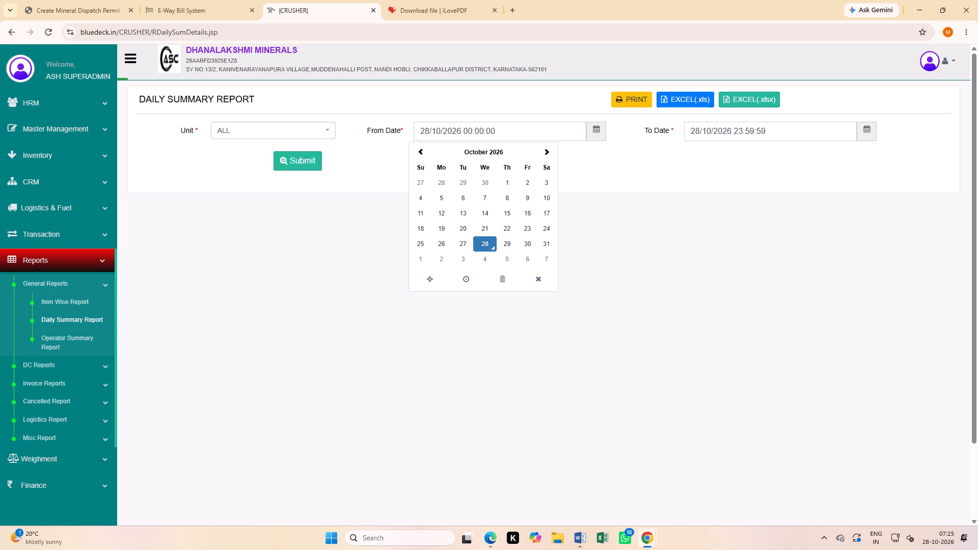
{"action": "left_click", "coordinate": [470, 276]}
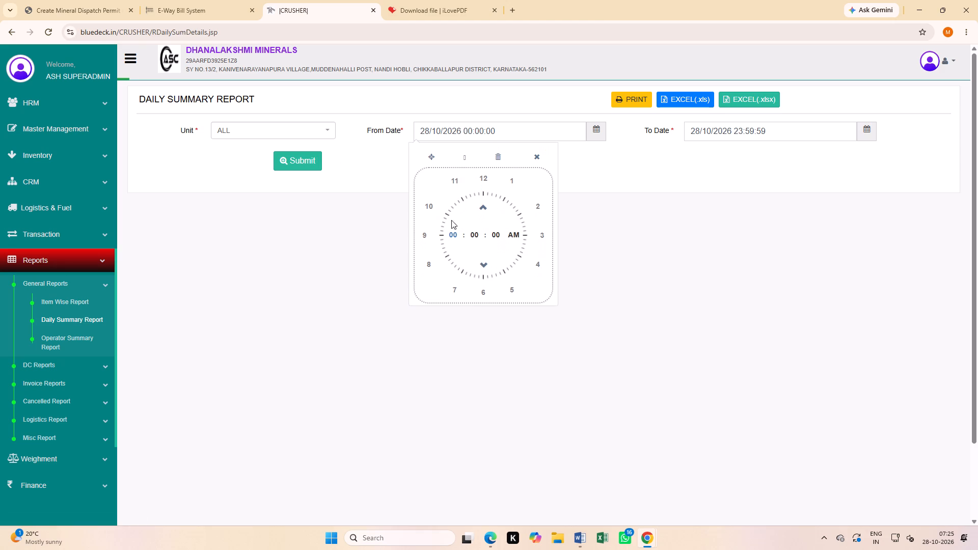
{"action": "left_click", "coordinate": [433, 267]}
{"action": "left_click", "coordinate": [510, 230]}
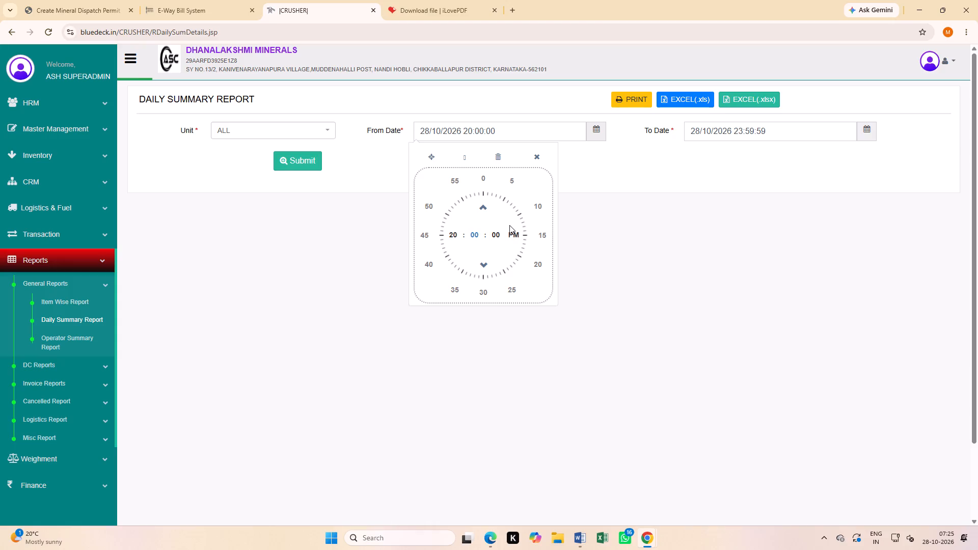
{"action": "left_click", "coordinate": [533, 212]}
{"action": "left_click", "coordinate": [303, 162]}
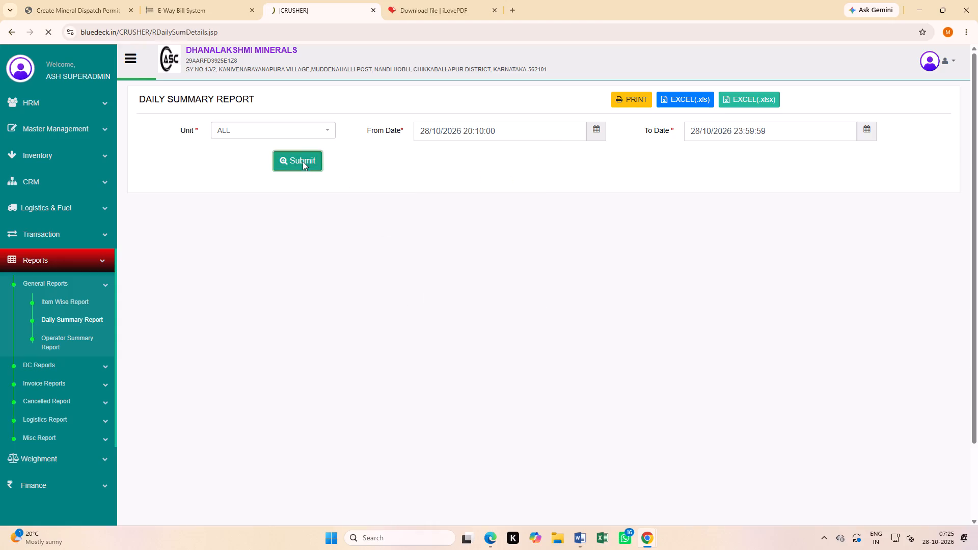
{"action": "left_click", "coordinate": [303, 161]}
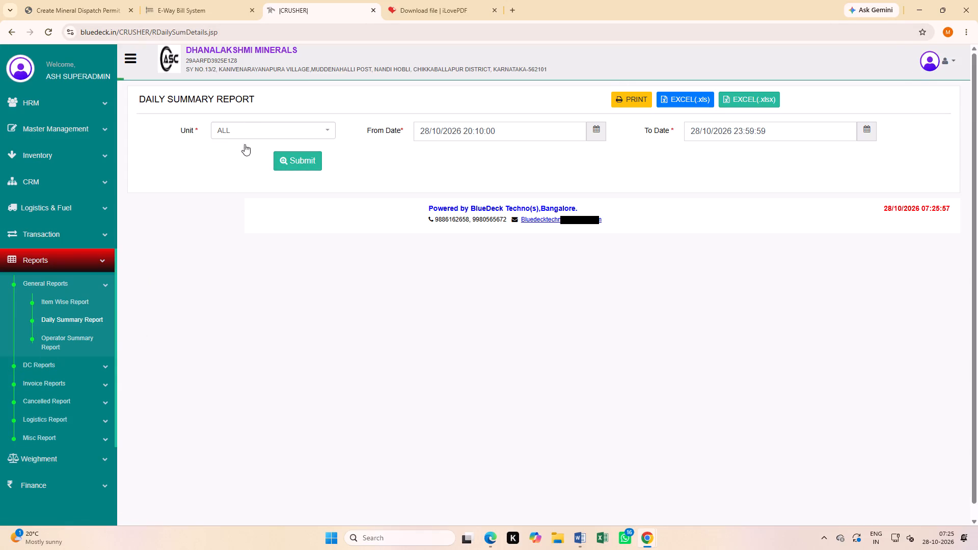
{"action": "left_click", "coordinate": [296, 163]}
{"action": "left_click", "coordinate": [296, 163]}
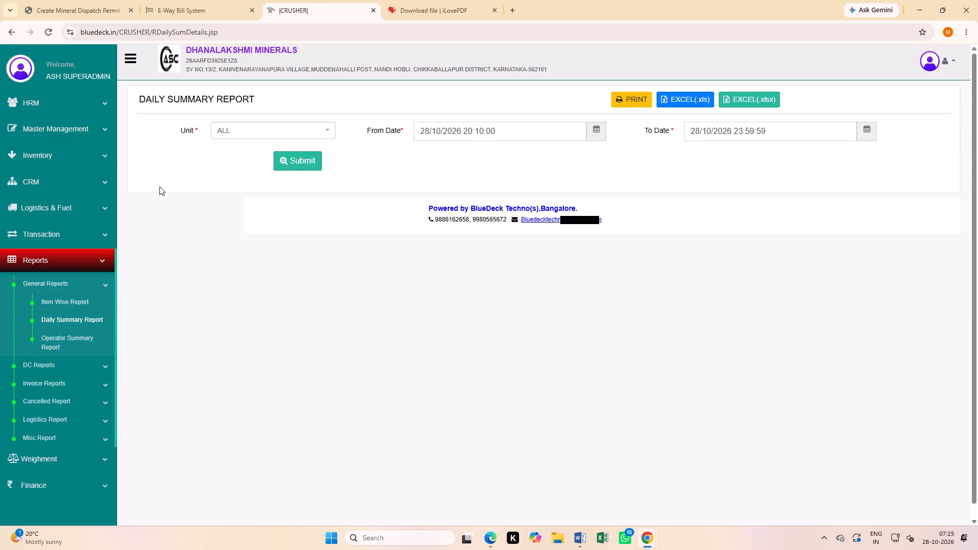
Reopen the Daily Summary Report from the general reports and generate it for all units from 28/10/2026 00:00:00.
{"action": "scroll", "coordinate": [39, 194], "scroll_direction": "up", "scroll_amount": 2}
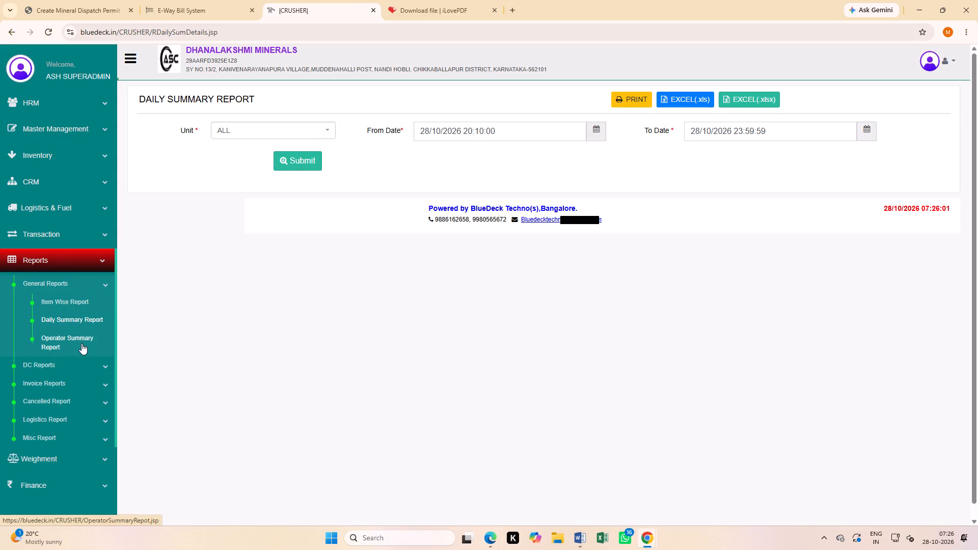
{"action": "left_click", "coordinate": [53, 252]}
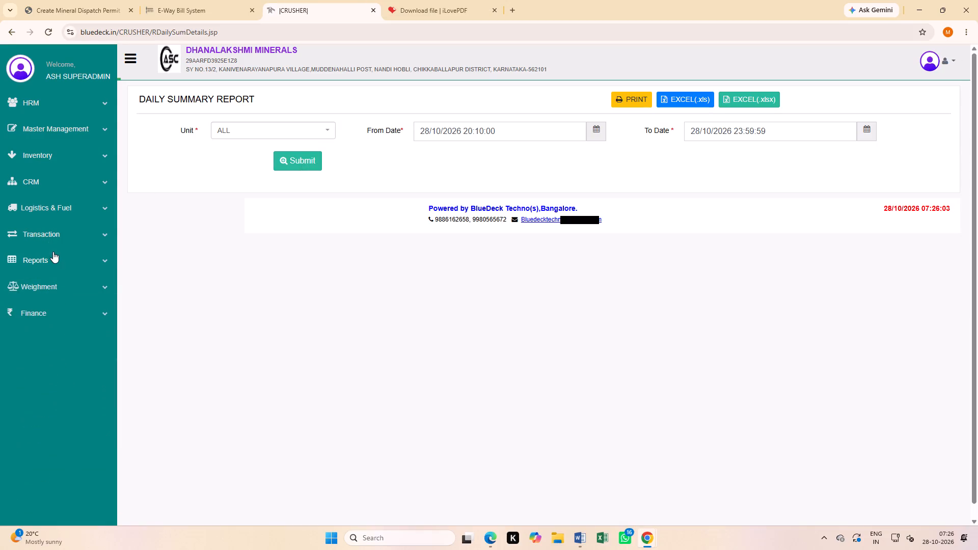
{"action": "left_click", "coordinate": [53, 252]}
{"action": "left_click", "coordinate": [64, 286]}
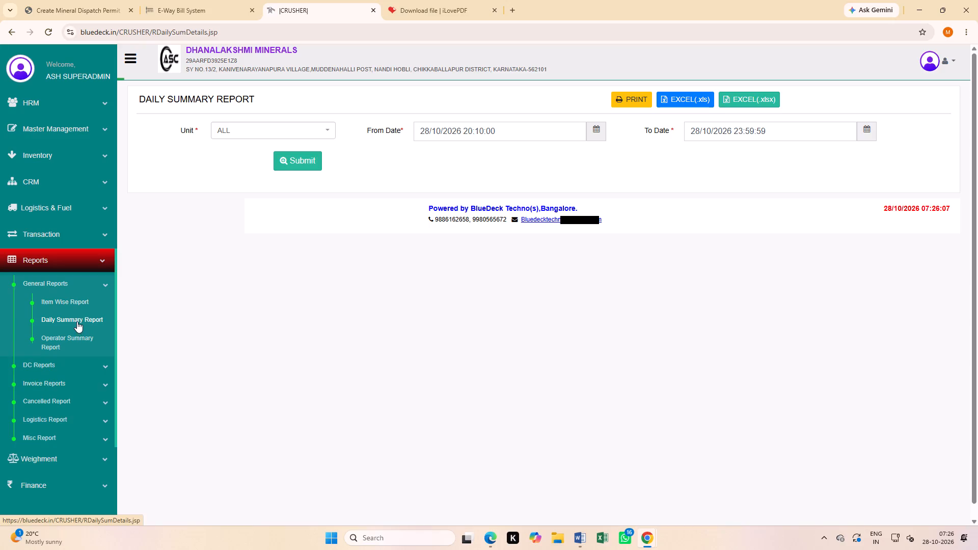
{"action": "left_click", "coordinate": [77, 321]}
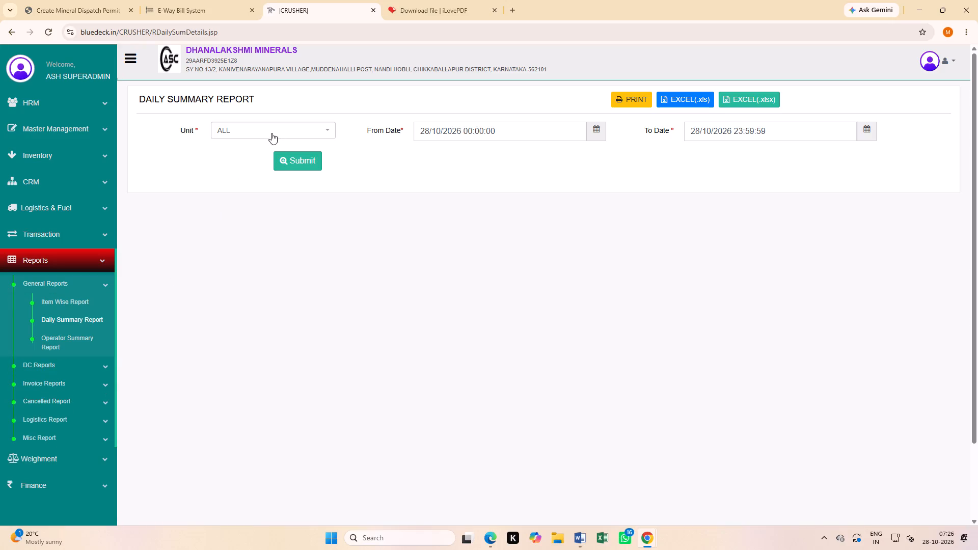
{"action": "left_click", "coordinate": [282, 131]}
{"action": "left_click", "coordinate": [282, 131]}
{"action": "left_click", "coordinate": [508, 126]}
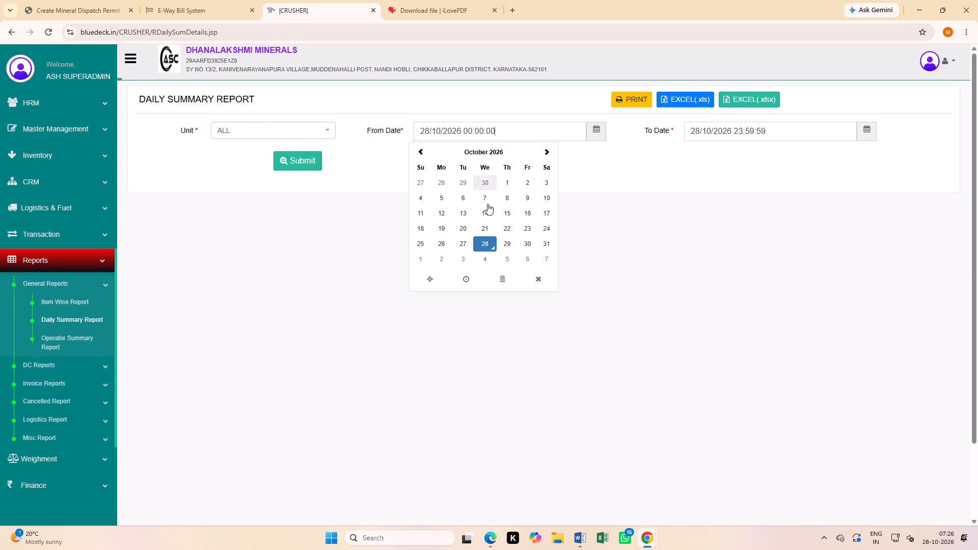
{"action": "left_click", "coordinate": [485, 245]}
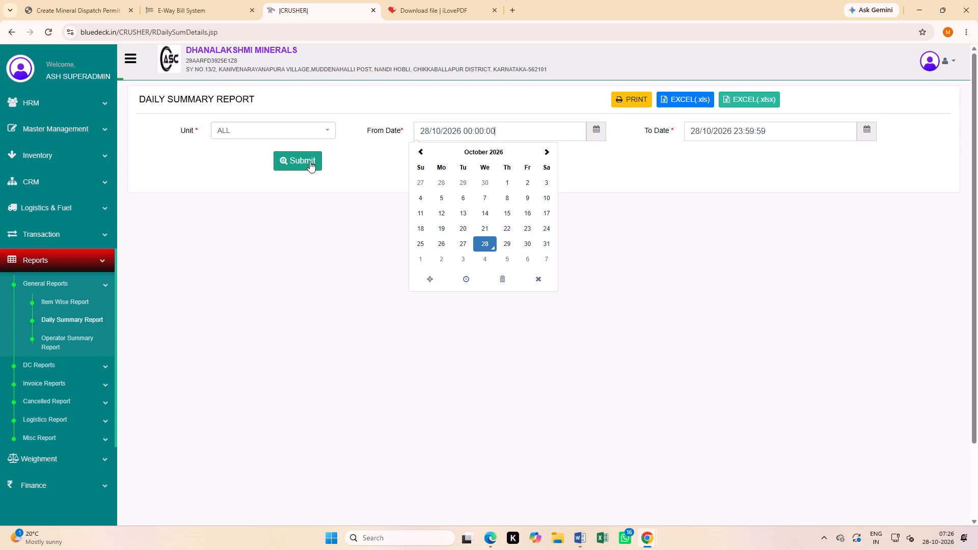
{"action": "left_click", "coordinate": [310, 161]}
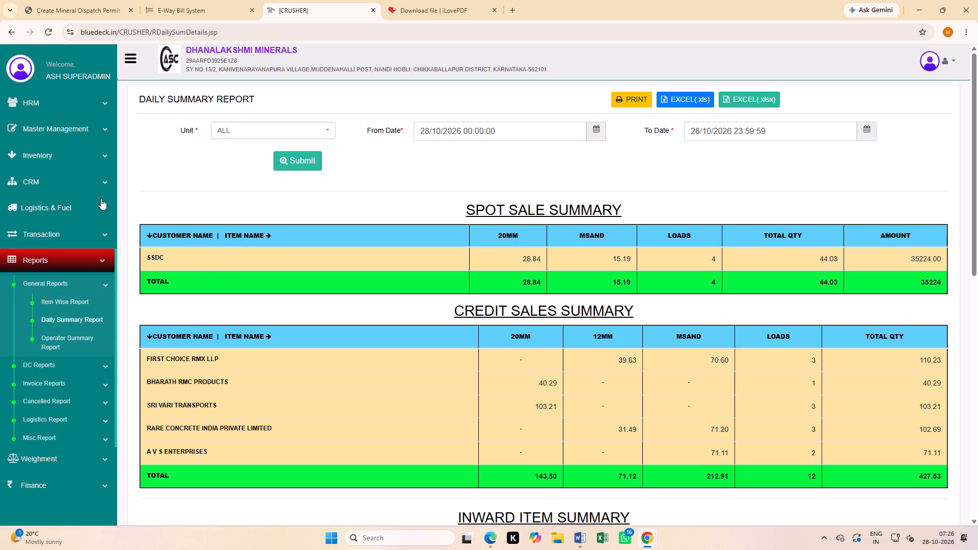
Go back to the empty Daily Summary Report form, set the From Date to 28/10/2026 20:10:00 and submit it.
{"action": "left_click", "coordinate": [9, 30]}
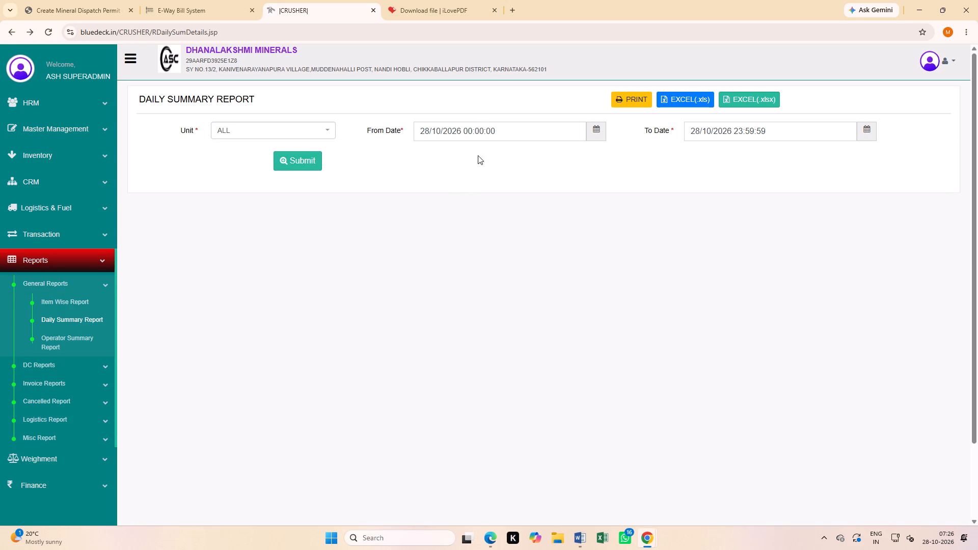
{"action": "left_click", "coordinate": [480, 124]}
{"action": "left_click", "coordinate": [486, 244]}
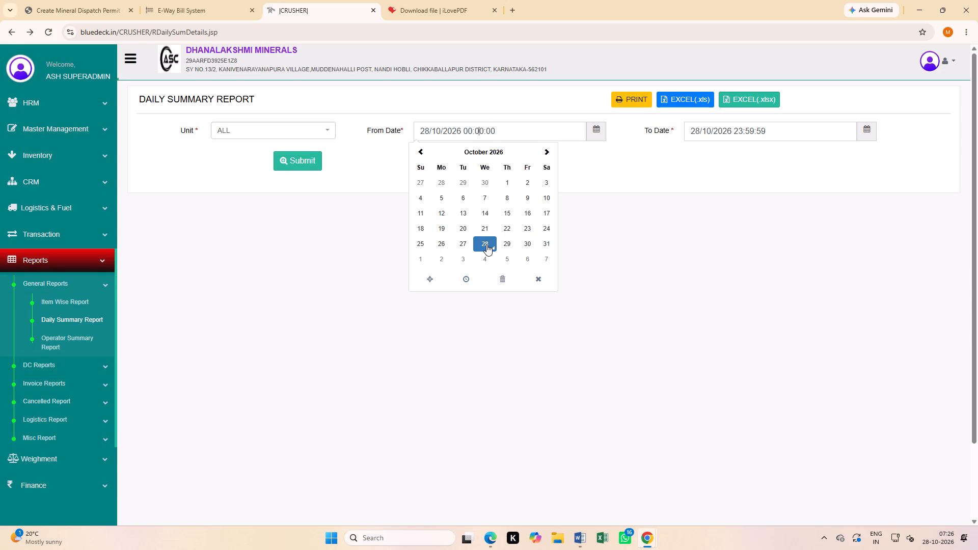
{"action": "left_click", "coordinate": [469, 278]}
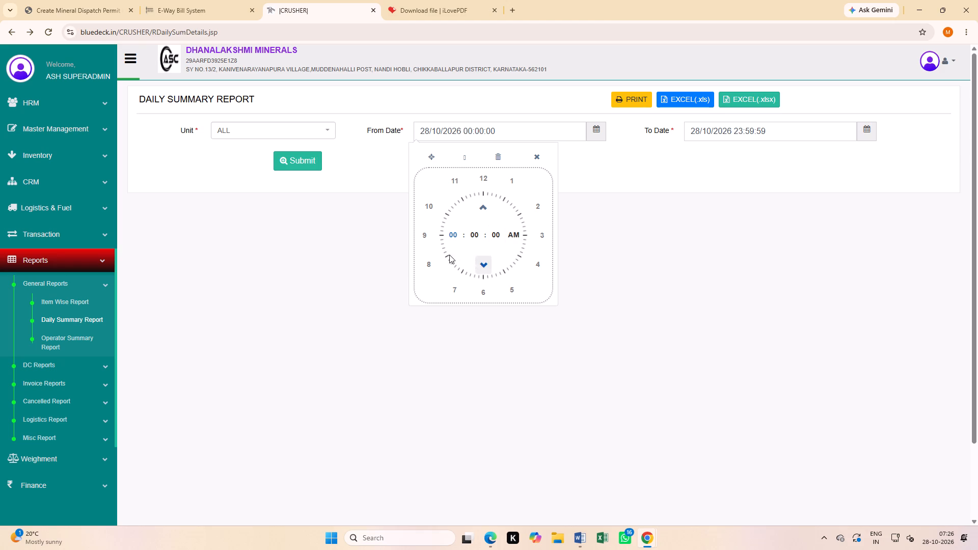
{"action": "left_click", "coordinate": [427, 205]}
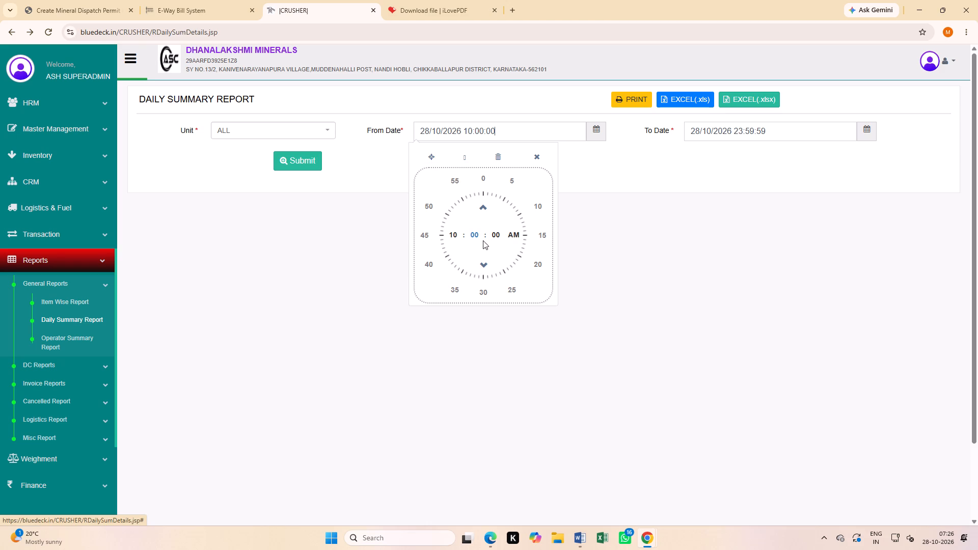
{"action": "left_click", "coordinate": [455, 236]}
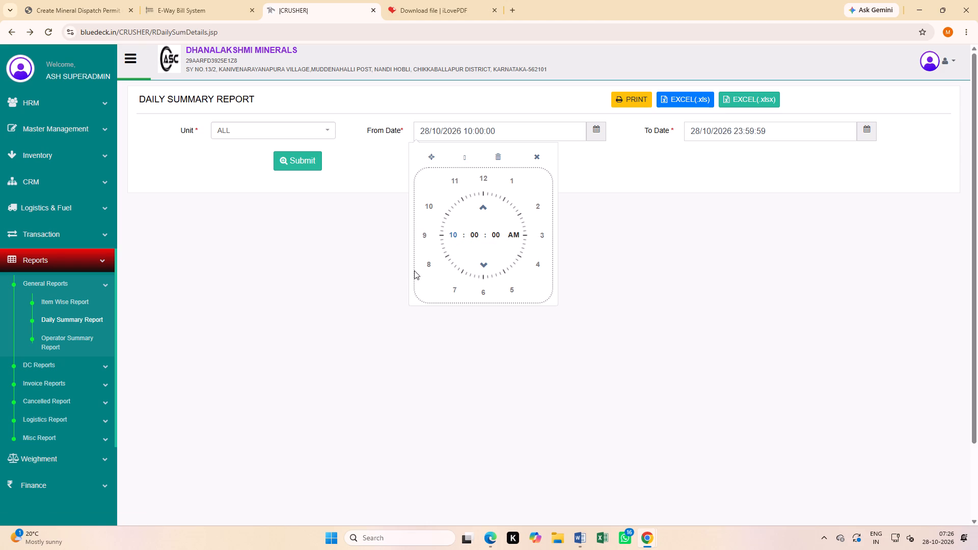
{"action": "left_click", "coordinate": [430, 264]}
{"action": "left_click", "coordinate": [515, 235]}
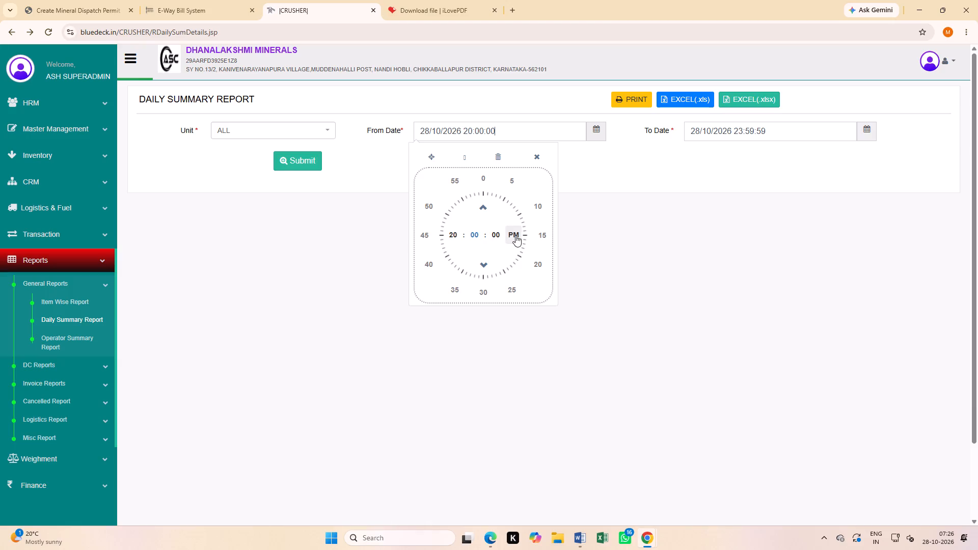
{"action": "left_click", "coordinate": [540, 205]}
{"action": "left_click", "coordinate": [302, 161]}
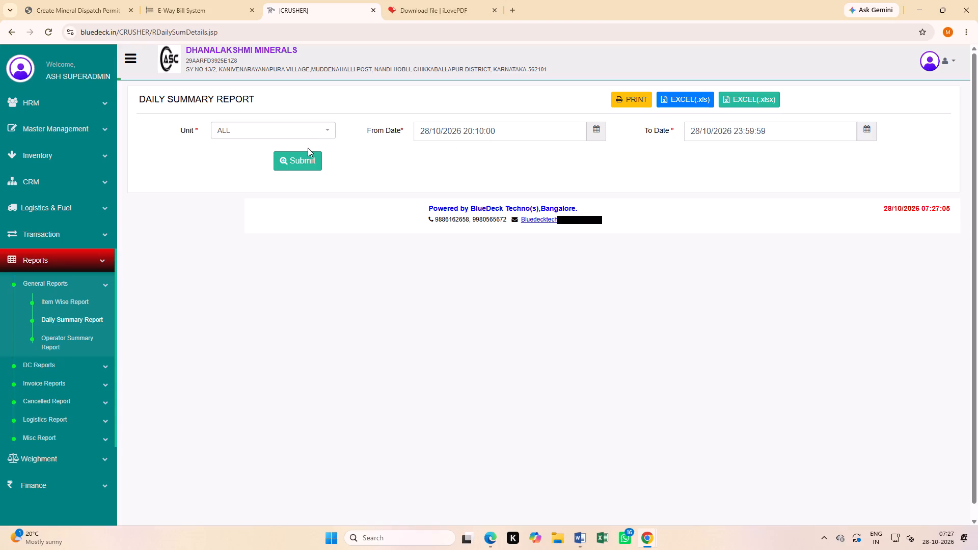
Set the Daily Summary Report's From Date to 27/10/2026 and generate the report.
{"action": "left_click", "coordinate": [487, 128]}
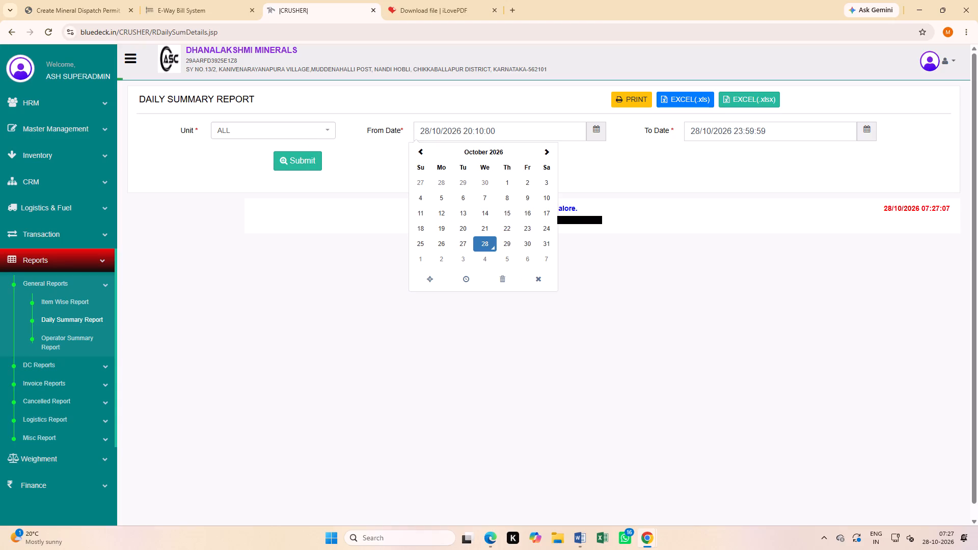
{"action": "left_click", "coordinate": [460, 239]}
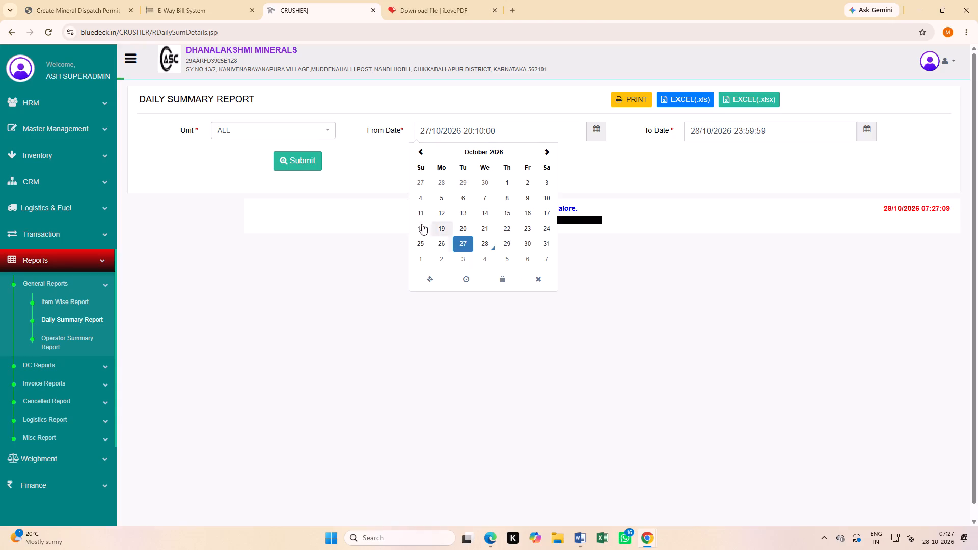
{"action": "left_click", "coordinate": [308, 160]}
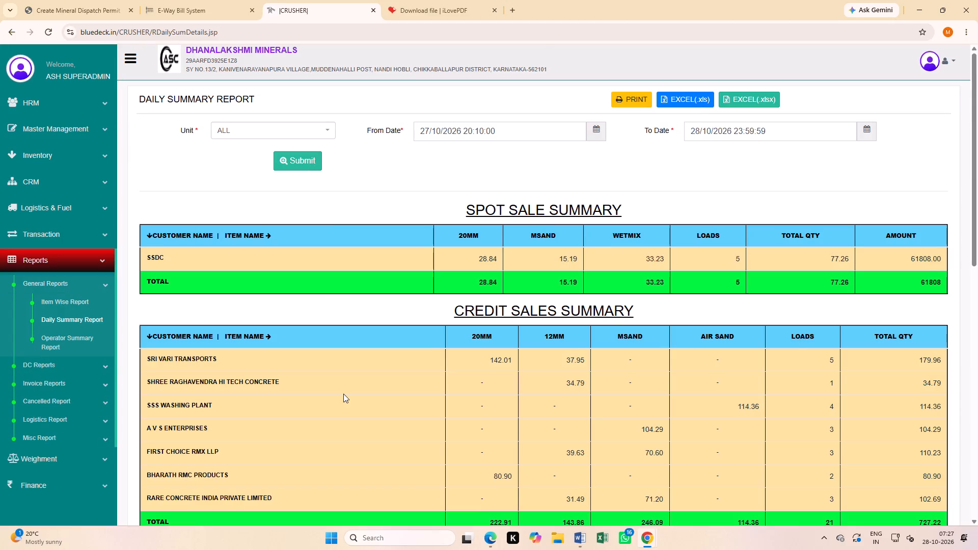
Review the generated Daily Summary Report from the spot and credit sales summaries through to the collection summary.
{"action": "scroll", "coordinate": [343, 394], "scroll_direction": "down", "scroll_amount": 7}
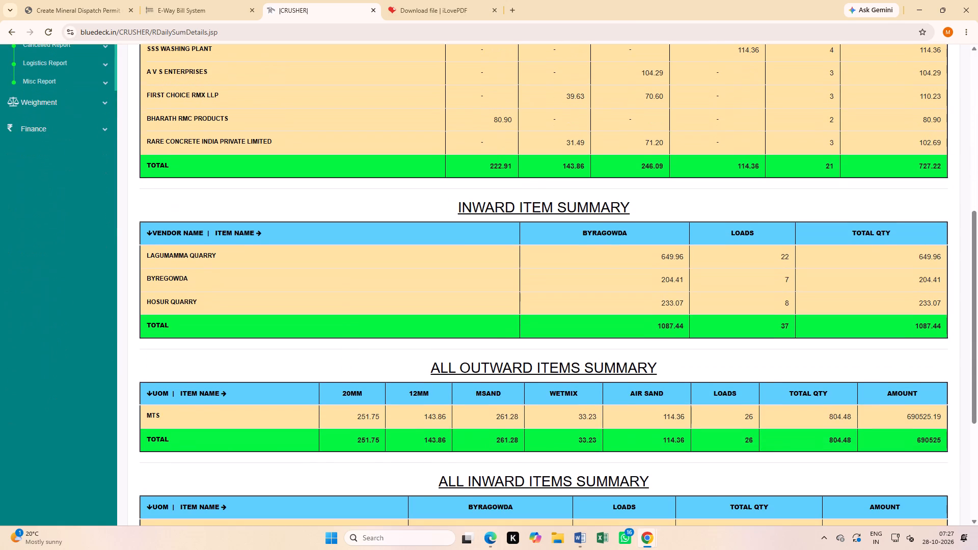
{"action": "scroll", "coordinate": [357, 384], "scroll_direction": "down", "scroll_amount": 2}
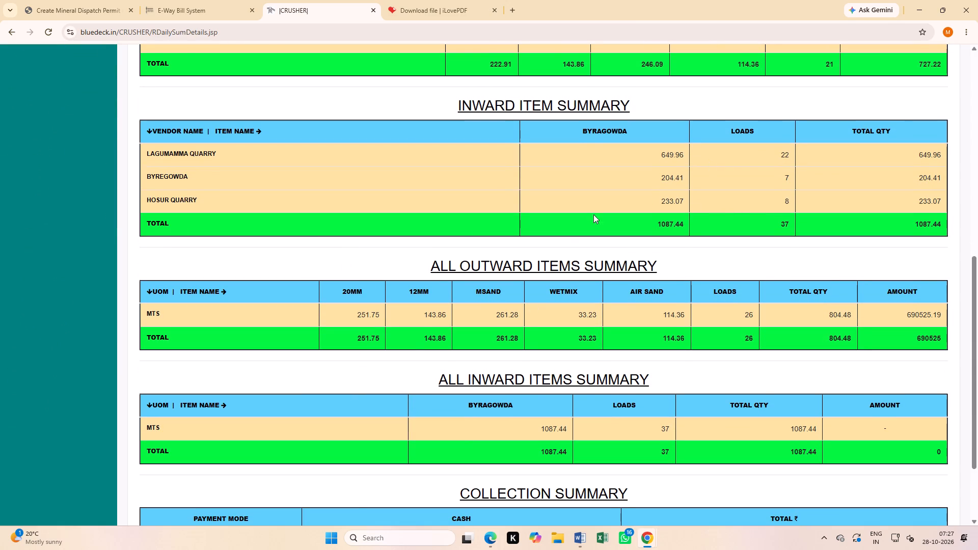
{"action": "scroll", "coordinate": [453, 337], "scroll_direction": "down", "scroll_amount": 1}
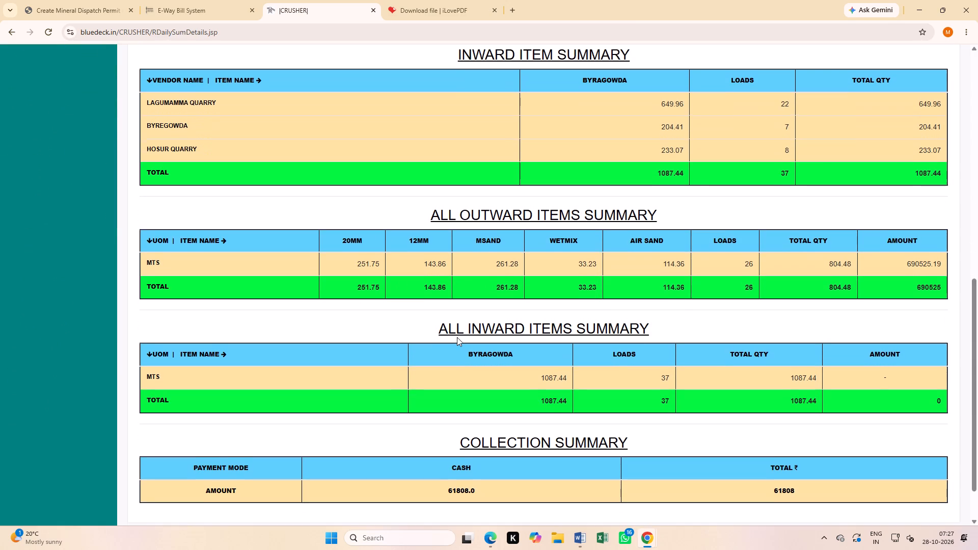
{"action": "scroll", "coordinate": [457, 337], "scroll_direction": "down", "scroll_amount": 2}
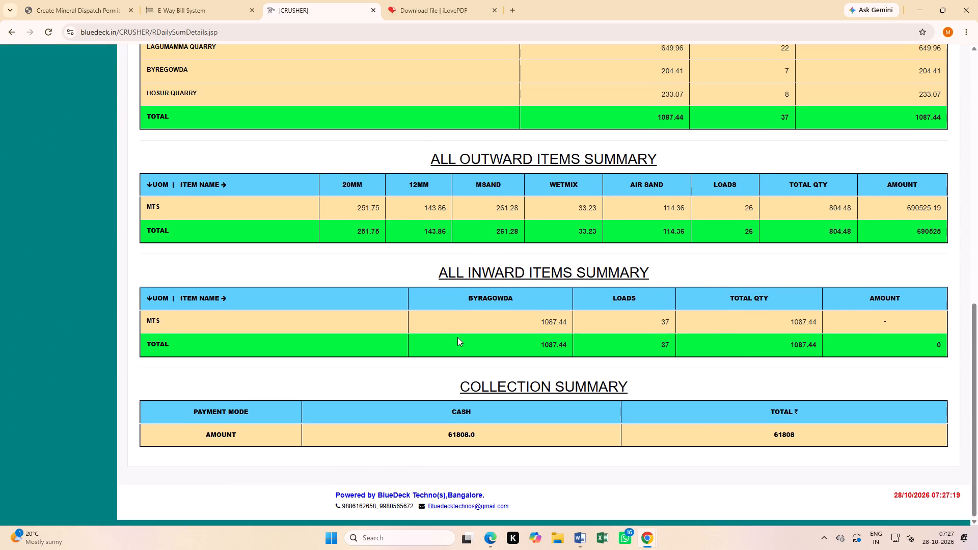
Re-examine the report's credit sales, inward item and all outward items summaries.
{"action": "scroll", "coordinate": [457, 337], "scroll_direction": "up", "scroll_amount": 7}
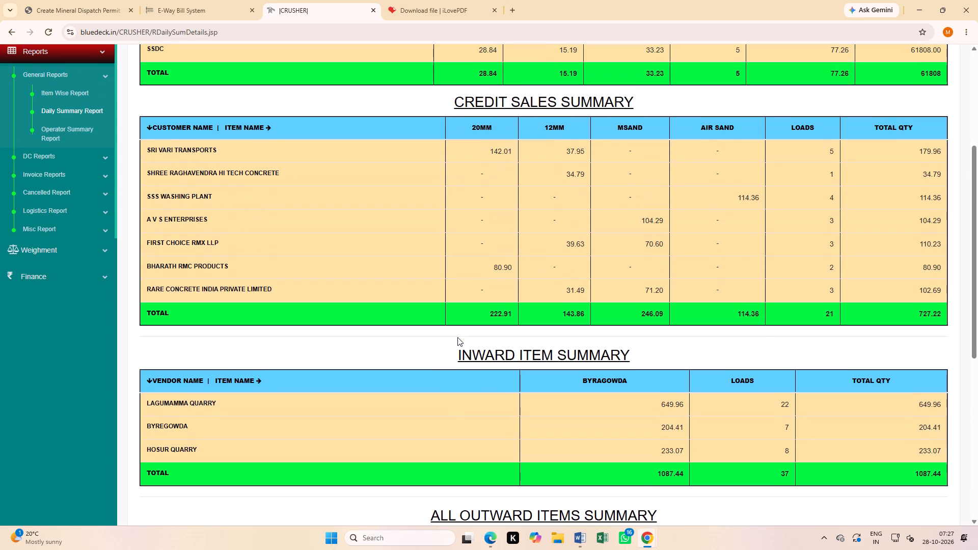
{"action": "scroll", "coordinate": [457, 337], "scroll_direction": "up", "scroll_amount": 2}
{"action": "scroll", "coordinate": [457, 337], "scroll_direction": "down", "scroll_amount": 4}
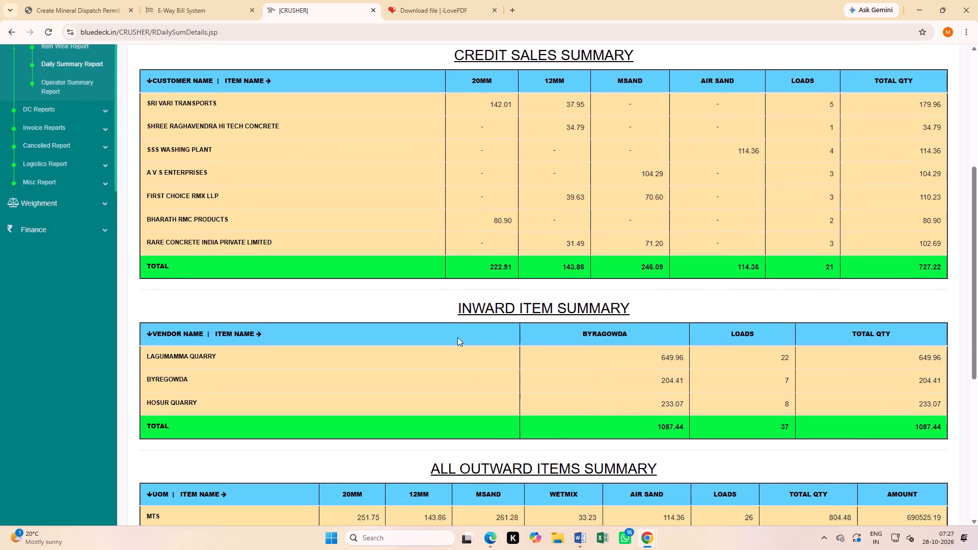
{"action": "scroll", "coordinate": [457, 337], "scroll_direction": "up", "scroll_amount": 2}
{"action": "scroll", "coordinate": [457, 337], "scroll_direction": "down", "scroll_amount": 1}
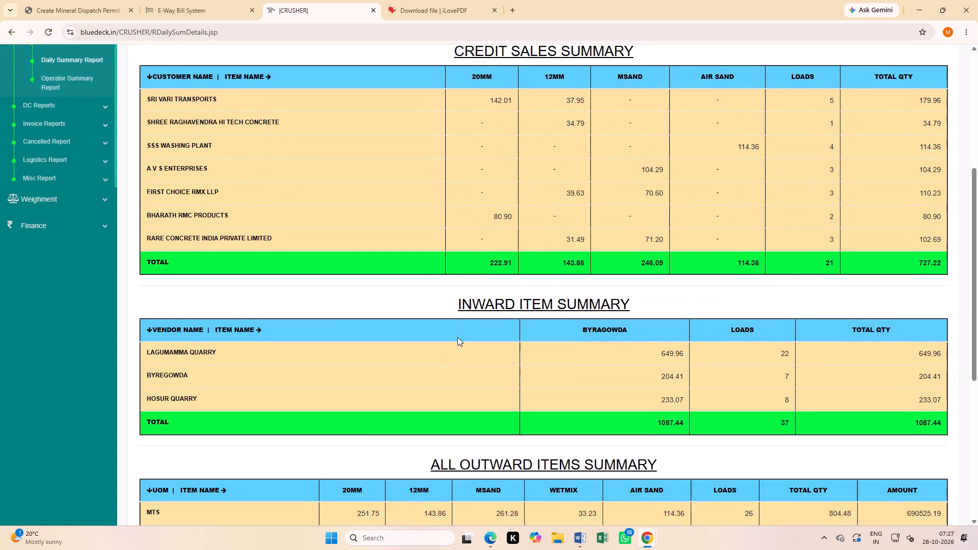
{"action": "scroll", "coordinate": [457, 337], "scroll_direction": "down", "scroll_amount": 2}
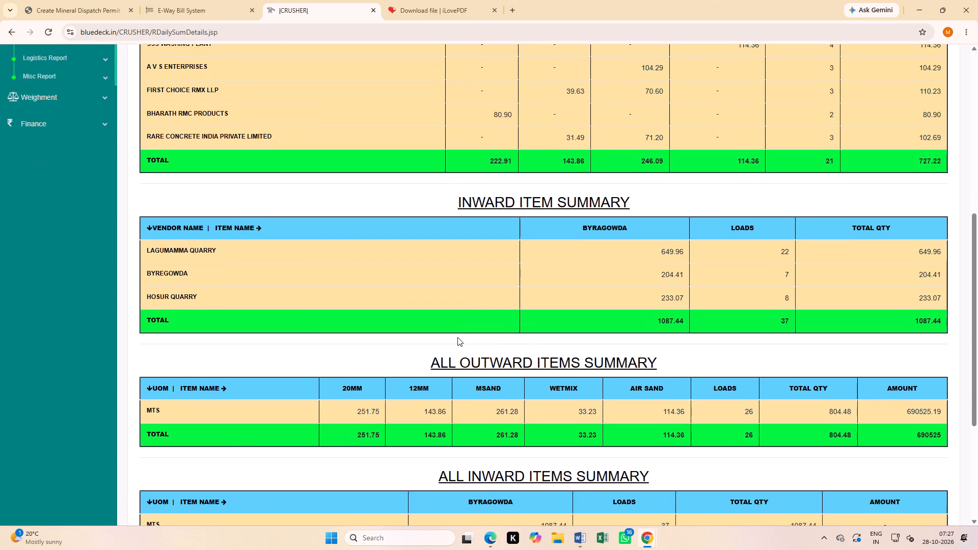
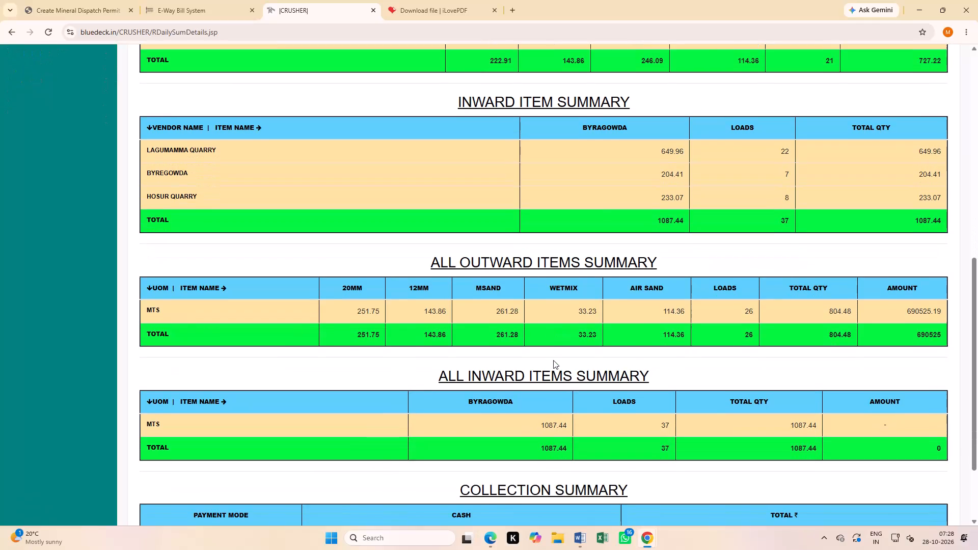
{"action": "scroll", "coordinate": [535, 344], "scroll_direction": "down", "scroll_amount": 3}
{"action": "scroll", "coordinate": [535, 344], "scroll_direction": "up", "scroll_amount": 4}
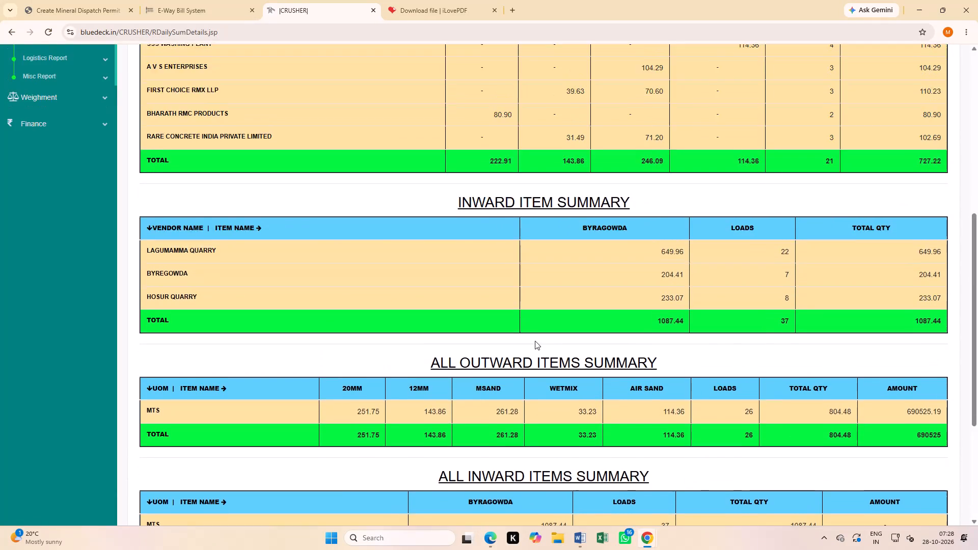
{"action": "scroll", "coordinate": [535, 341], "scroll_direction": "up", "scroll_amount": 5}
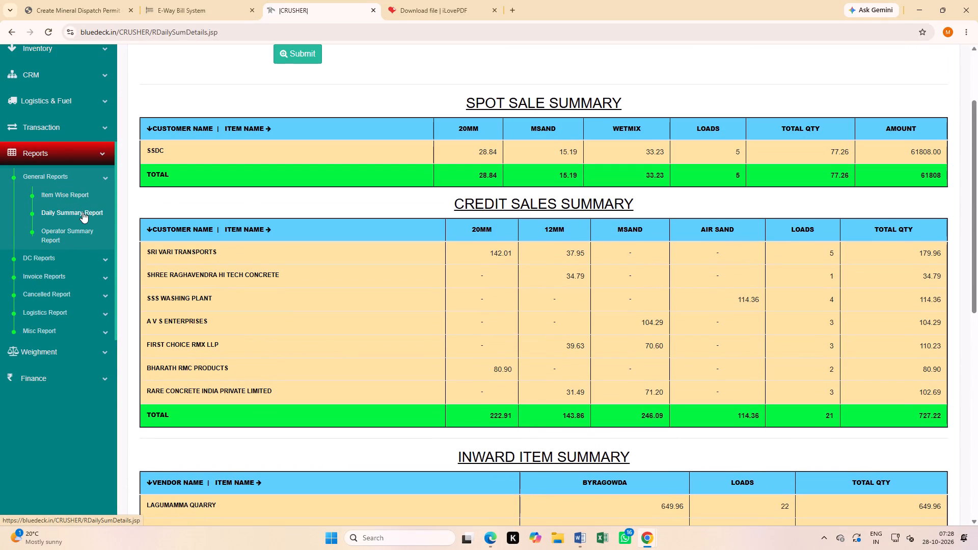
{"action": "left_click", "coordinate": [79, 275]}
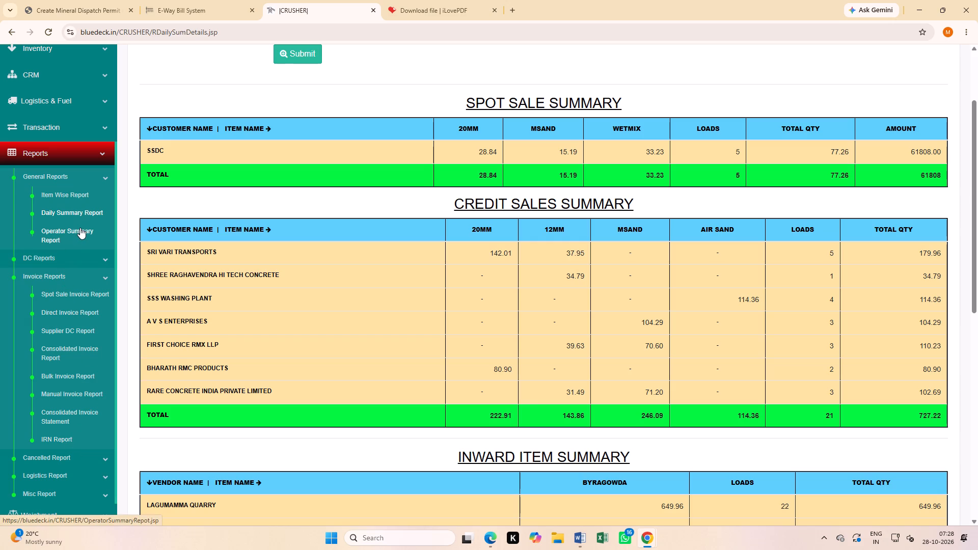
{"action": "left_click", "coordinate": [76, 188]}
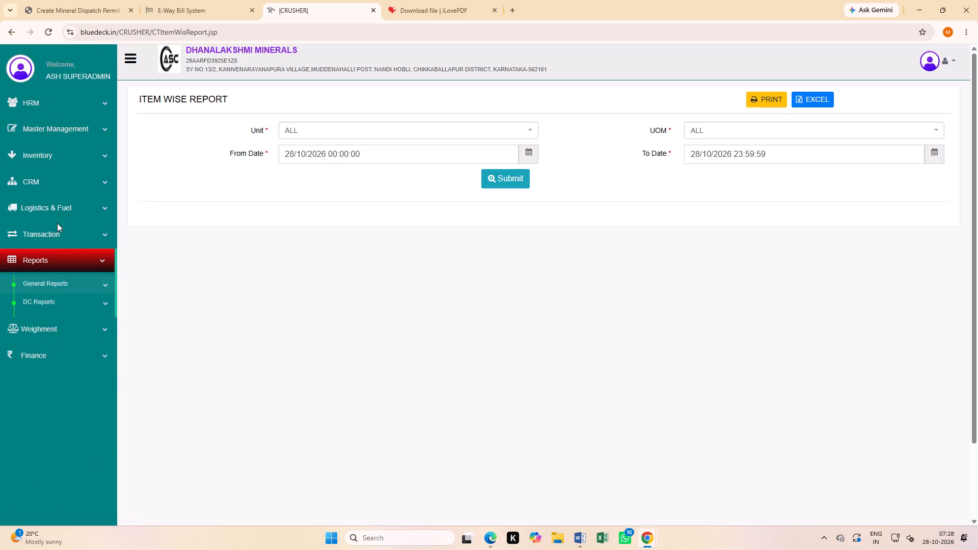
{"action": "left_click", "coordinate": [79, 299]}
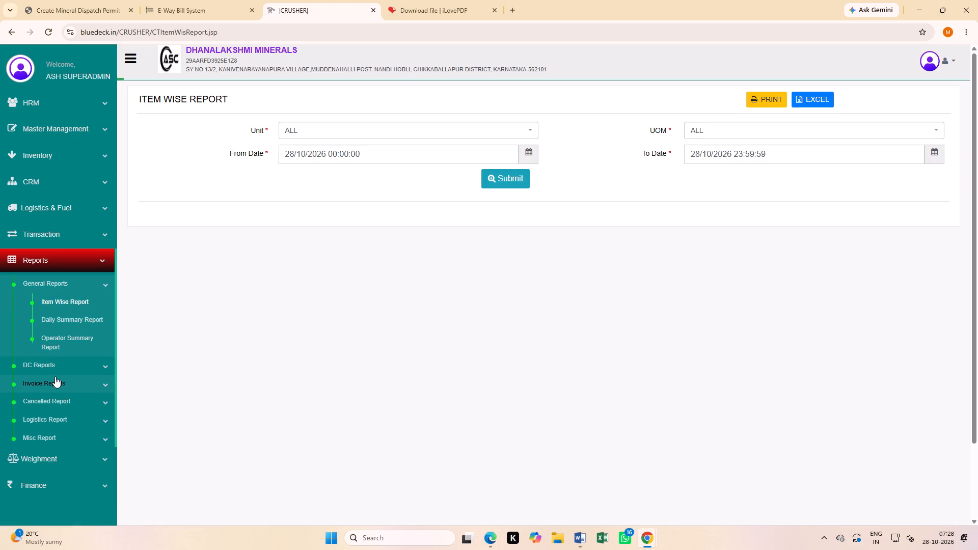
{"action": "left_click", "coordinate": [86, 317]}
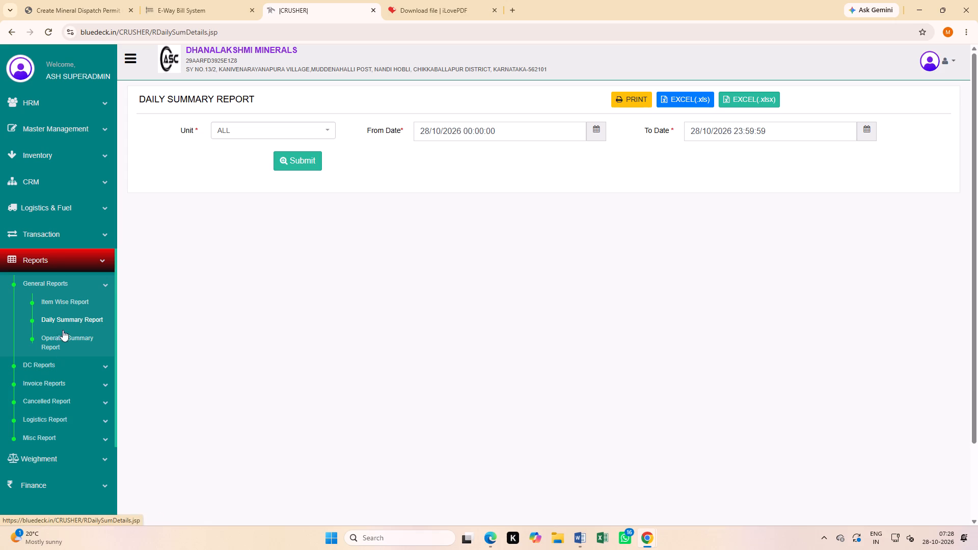
Generate the Inward Item DC Report with its From Date set to 27/10/2026 20:10:00.
{"action": "left_click", "coordinate": [63, 370]}
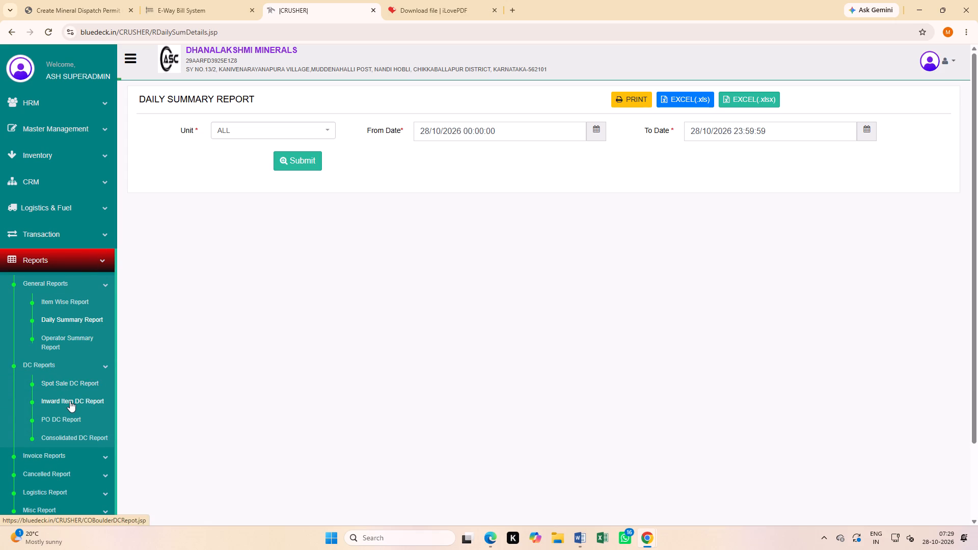
{"action": "left_click", "coordinate": [70, 401]}
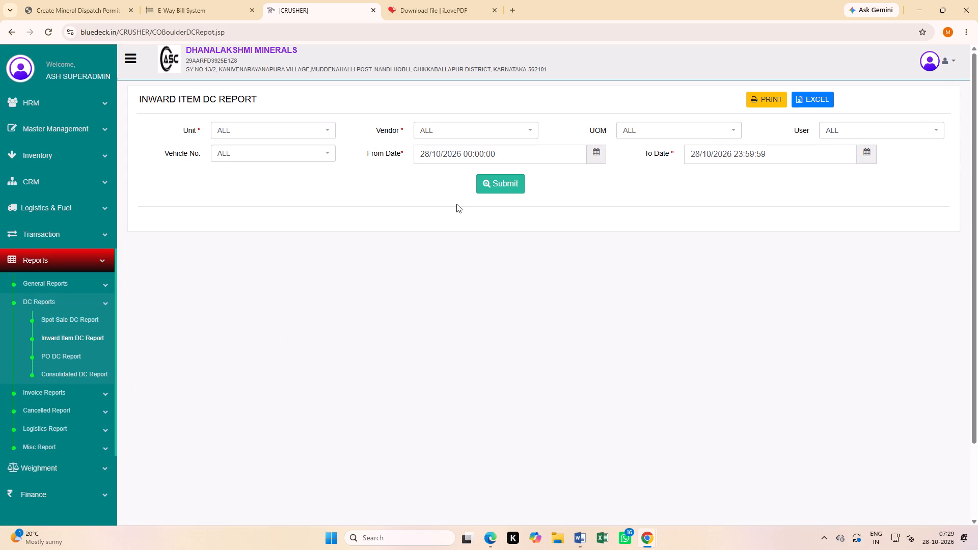
{"action": "left_click", "coordinate": [513, 157]}
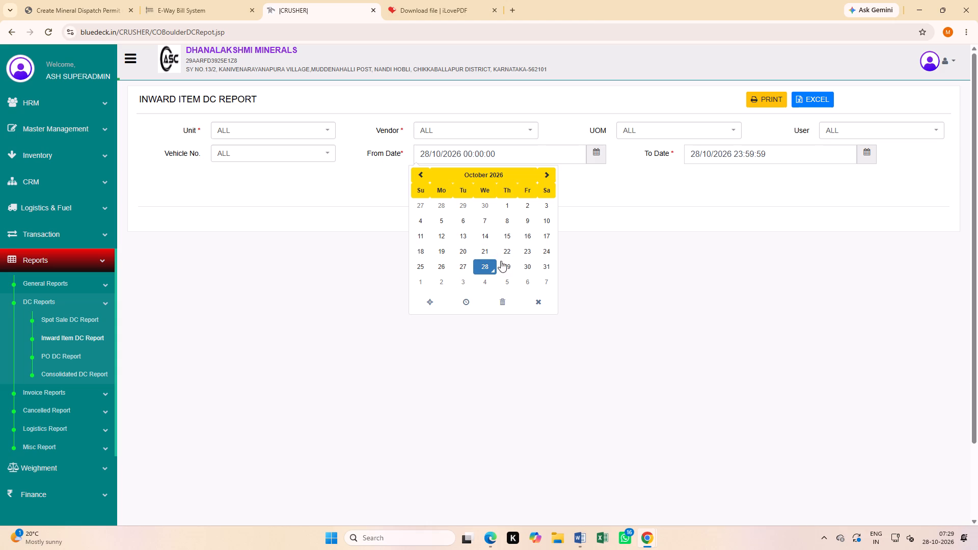
{"action": "left_click", "coordinate": [464, 267]}
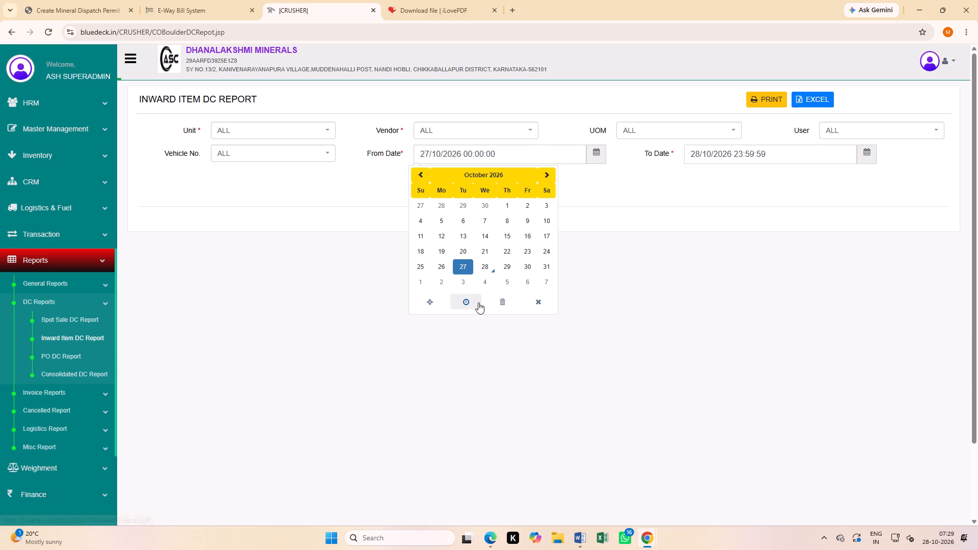
{"action": "left_click", "coordinate": [469, 303]}
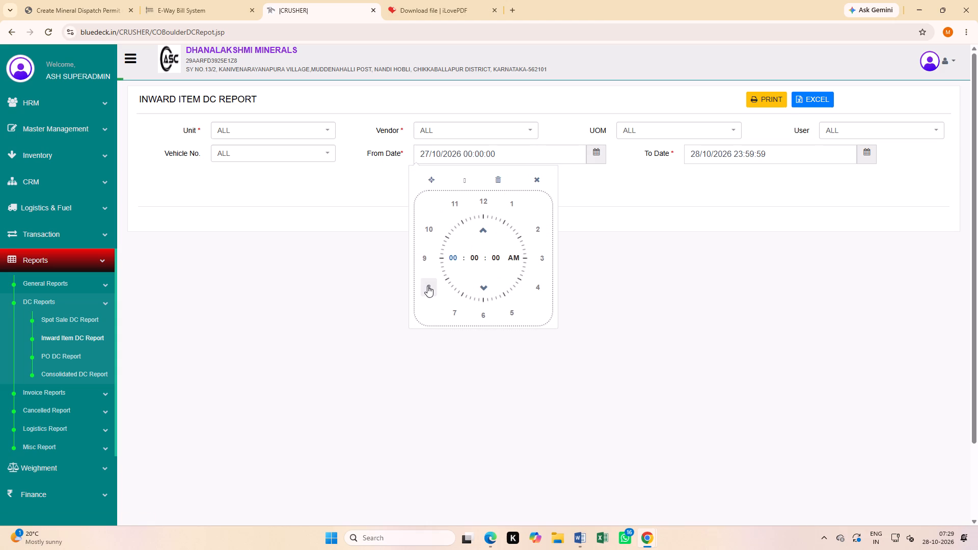
{"action": "left_click", "coordinate": [427, 286]}
{"action": "left_click", "coordinate": [507, 258]}
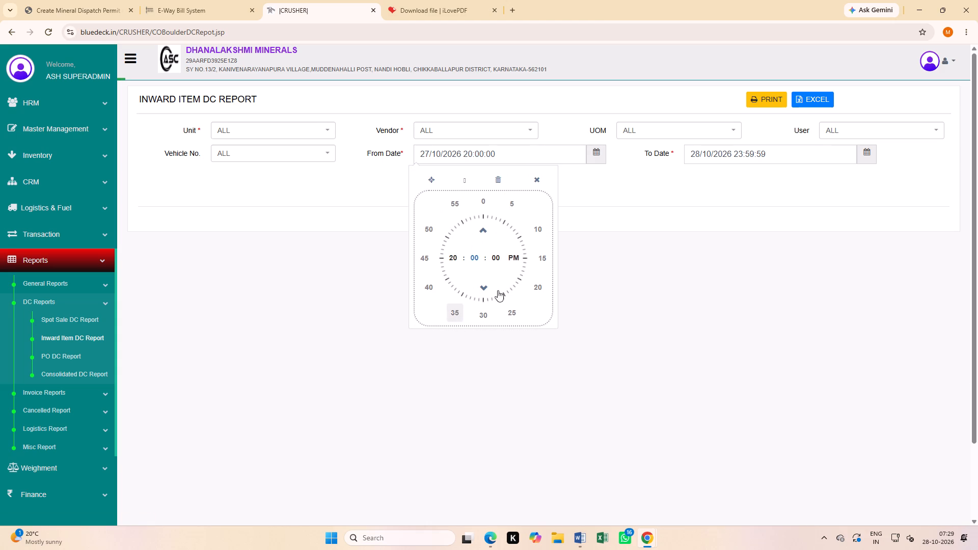
{"action": "left_click", "coordinate": [542, 229]}
{"action": "left_click", "coordinate": [381, 258]}
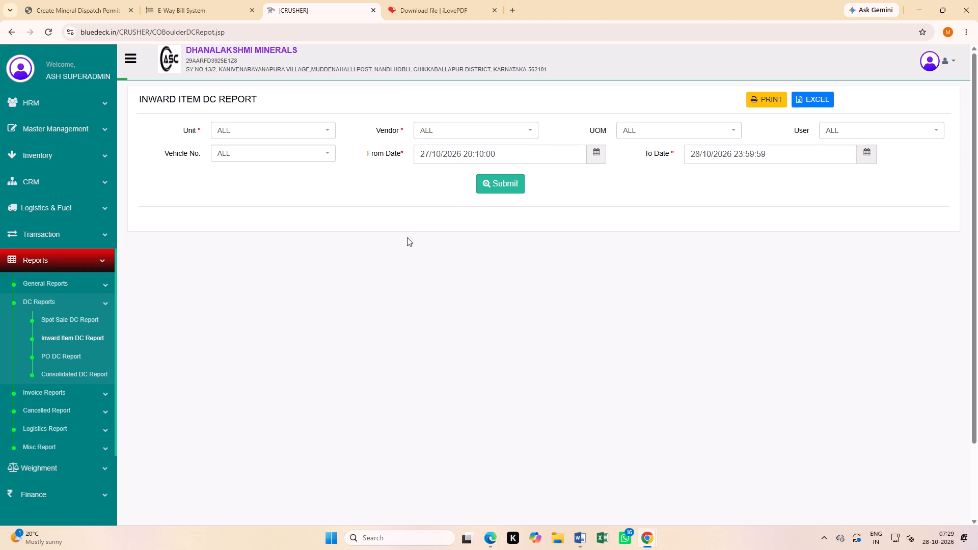
{"action": "left_click", "coordinate": [511, 184]}
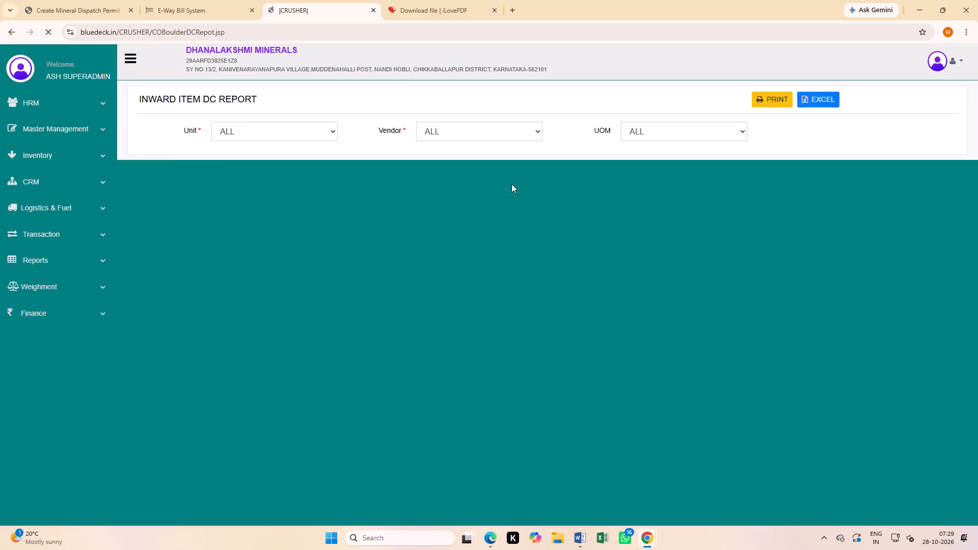
Review the inward DC entries listed in the generated report, from the first row through to the last.
{"action": "scroll", "coordinate": [498, 294], "scroll_direction": "down", "scroll_amount": 15}
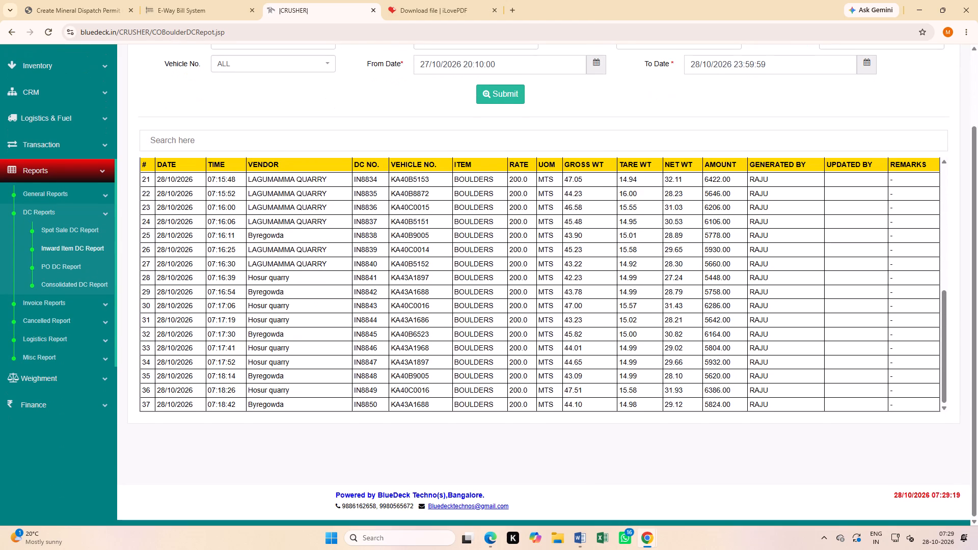
{"action": "scroll", "coordinate": [473, 276], "scroll_direction": "up", "scroll_amount": 2}
{"action": "scroll", "coordinate": [473, 276], "scroll_direction": "down", "scroll_amount": 2}
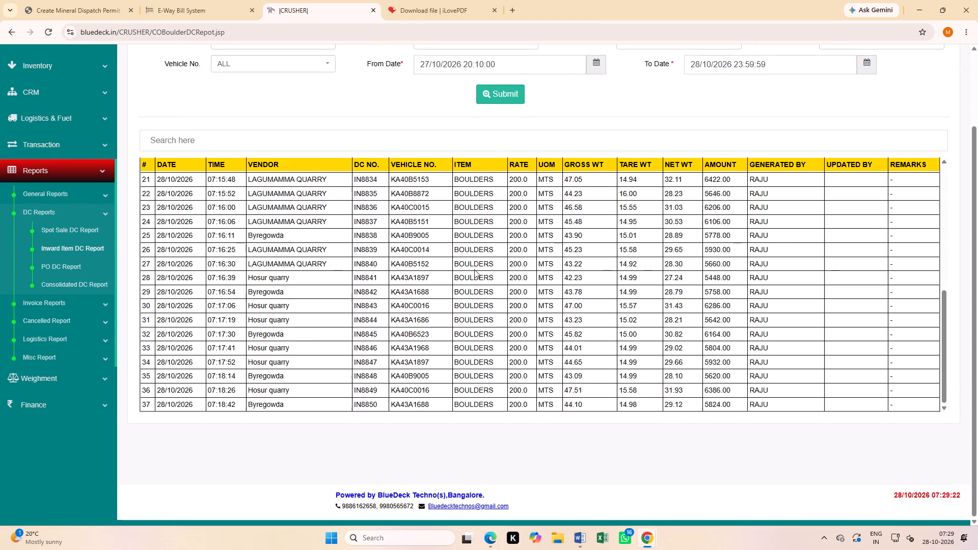
{"action": "scroll", "coordinate": [474, 269], "scroll_direction": "up", "scroll_amount": 1}
{"action": "scroll", "coordinate": [474, 269], "scroll_direction": "down", "scroll_amount": 5}
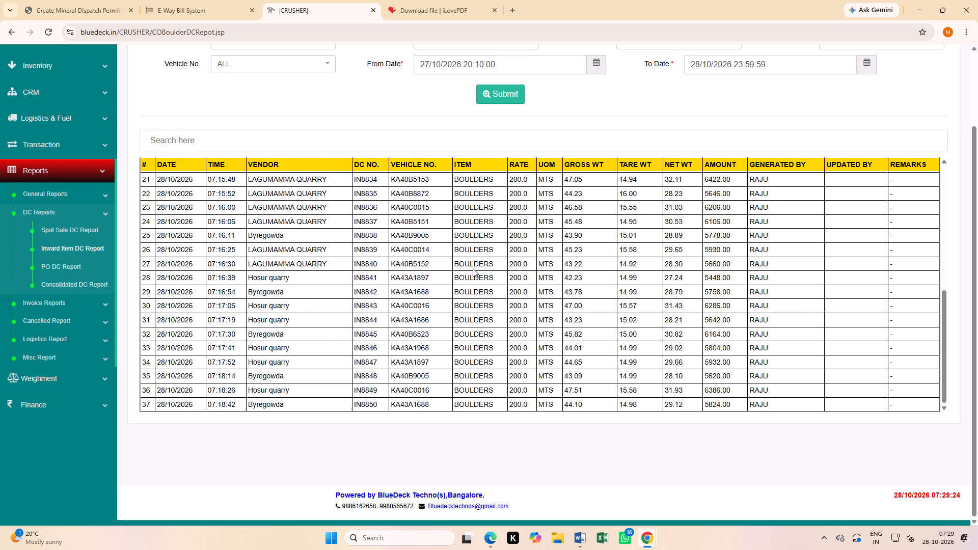
{"action": "scroll", "coordinate": [473, 268], "scroll_direction": "up", "scroll_amount": 10}
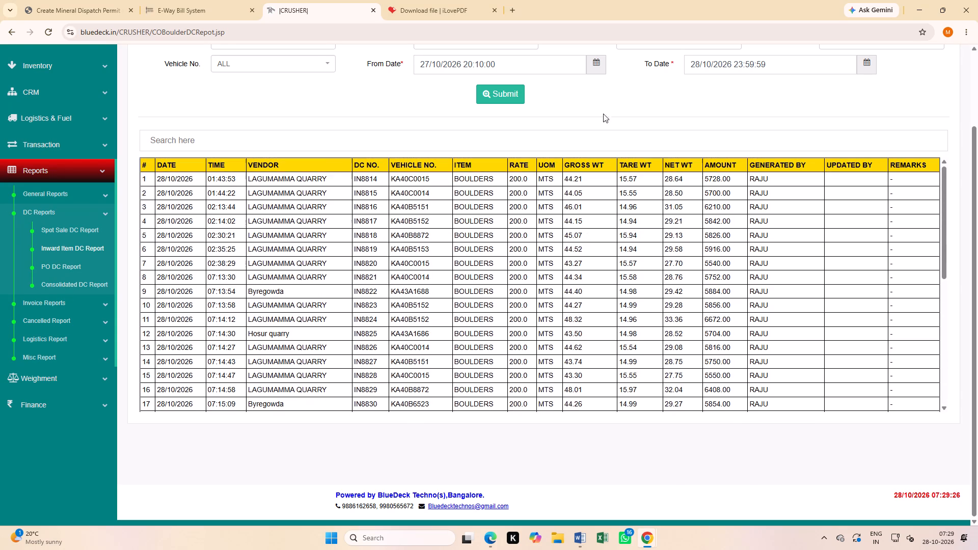
{"action": "scroll", "coordinate": [667, 224], "scroll_direction": "up", "scroll_amount": 4}
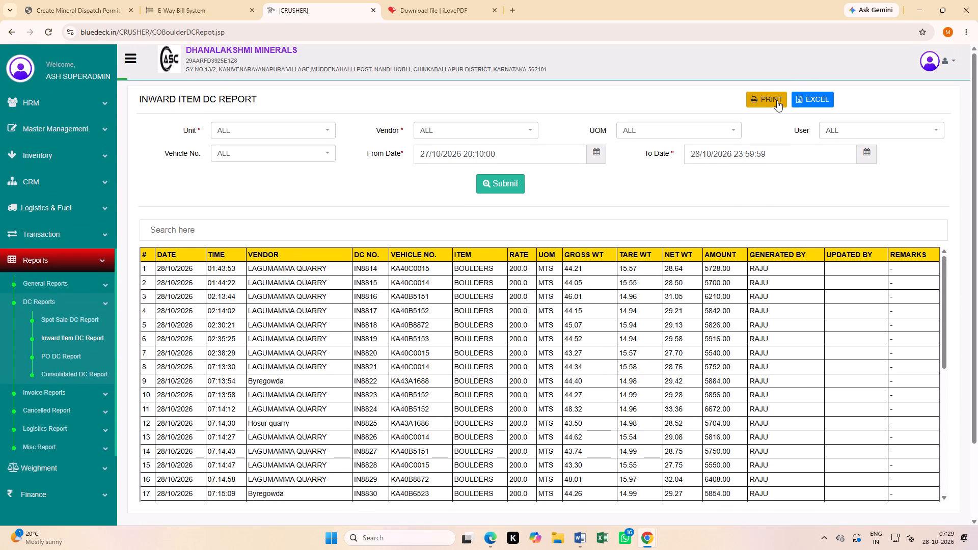
Export the Inward Item DC Report to Excel, open the downloaded file and enable editing.
{"action": "left_click", "coordinate": [797, 96]}
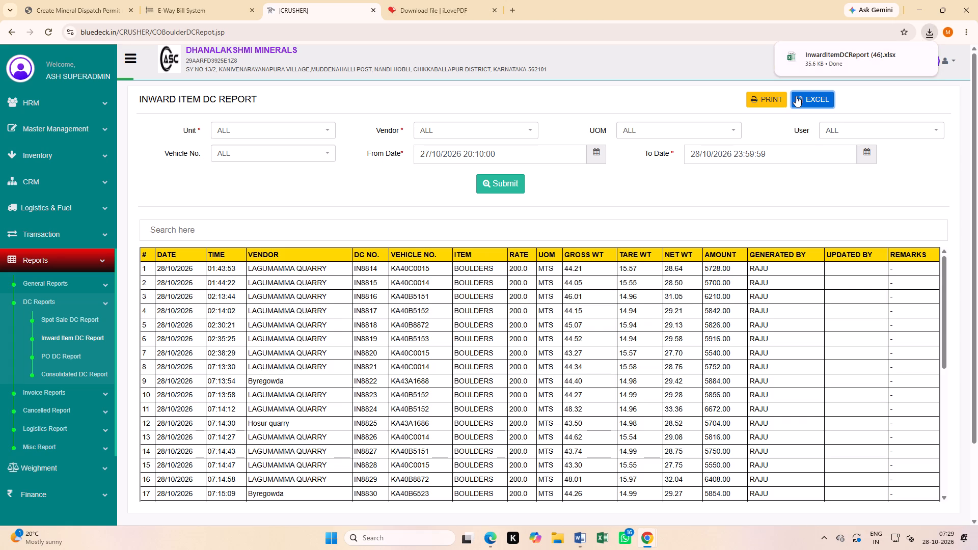
{"action": "left_click", "coordinate": [808, 67]}
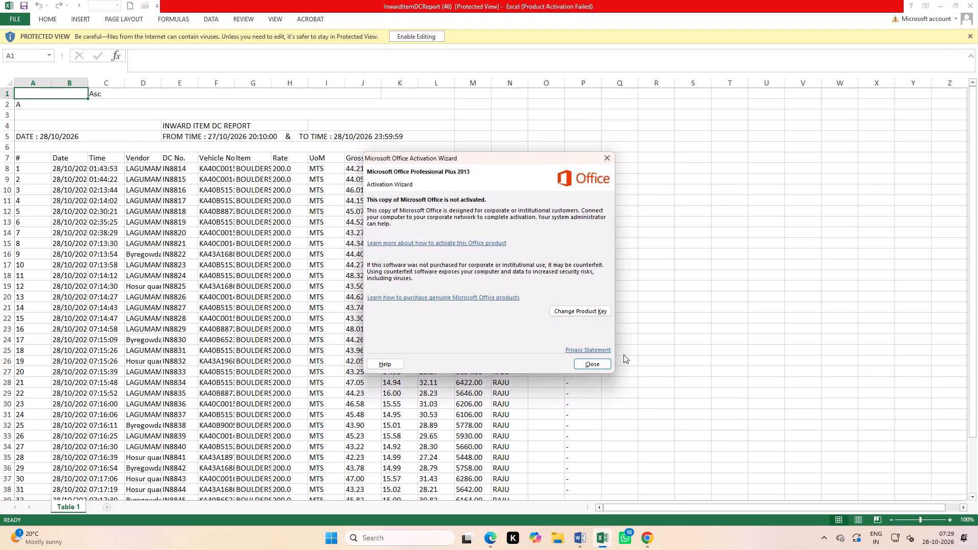
{"action": "left_click", "coordinate": [605, 368]}
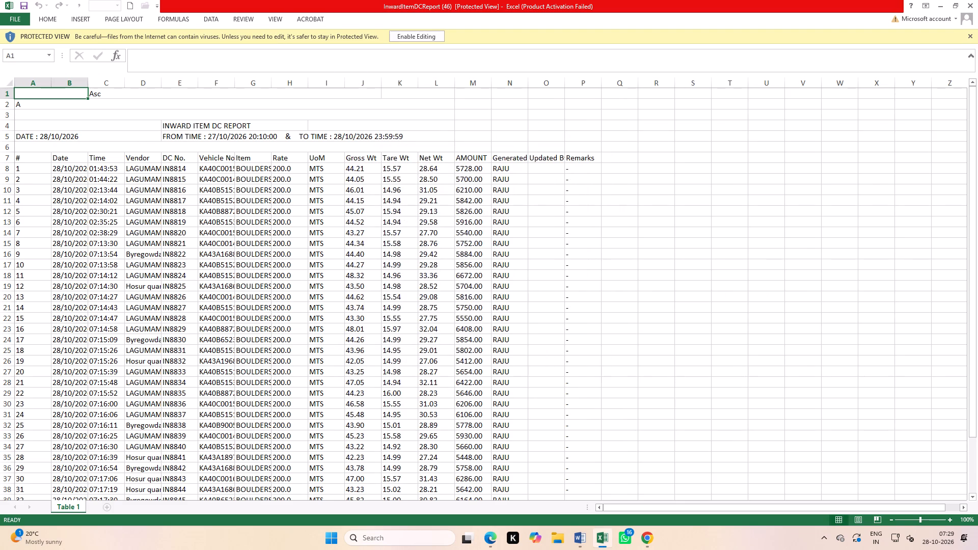
{"action": "left_click", "coordinate": [426, 33]}
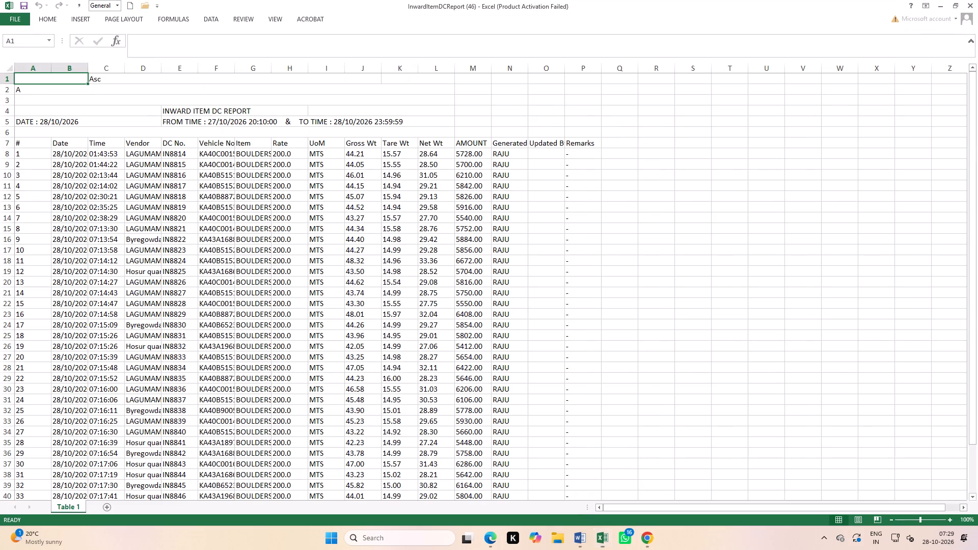
Delete the title rows 1 to 6 above the column headings in the exported sheet.
{"action": "left_click", "coordinate": [49, 18]}
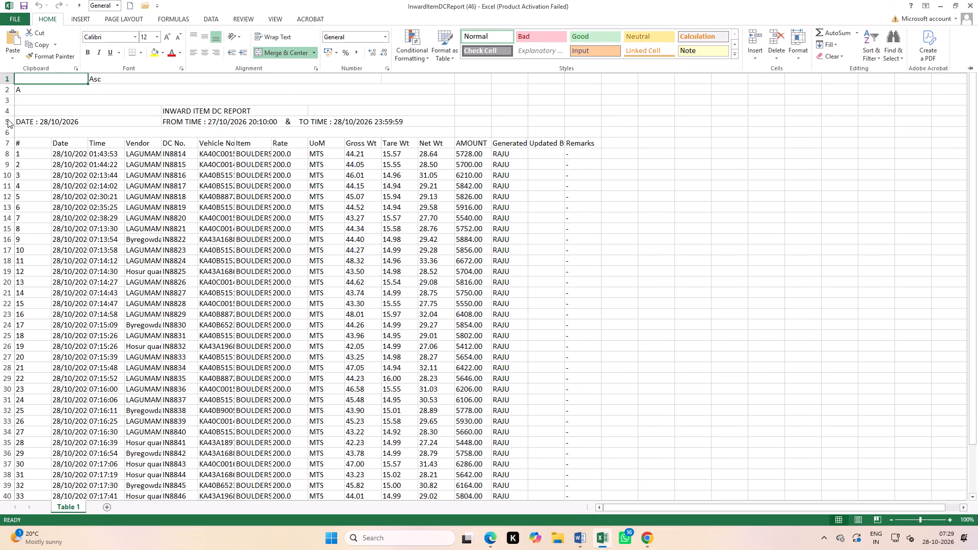
{"action": "left_click_drag", "start_coordinate": [15, 76], "coordinate": [35, 136]}
{"action": "left_click_drag", "start_coordinate": [7, 80], "coordinate": [22, 124]}
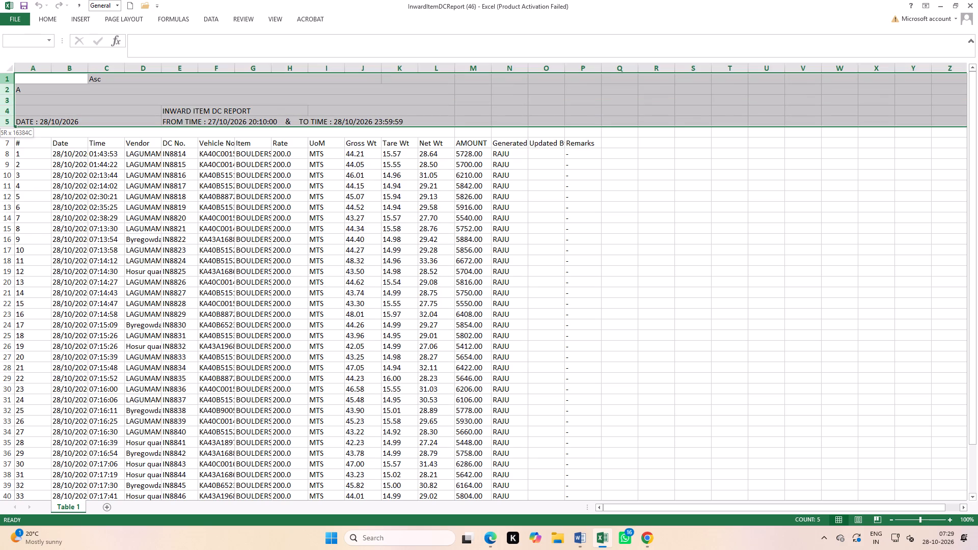
{"action": "left_click_drag", "start_coordinate": [22, 124], "coordinate": [22, 128]}
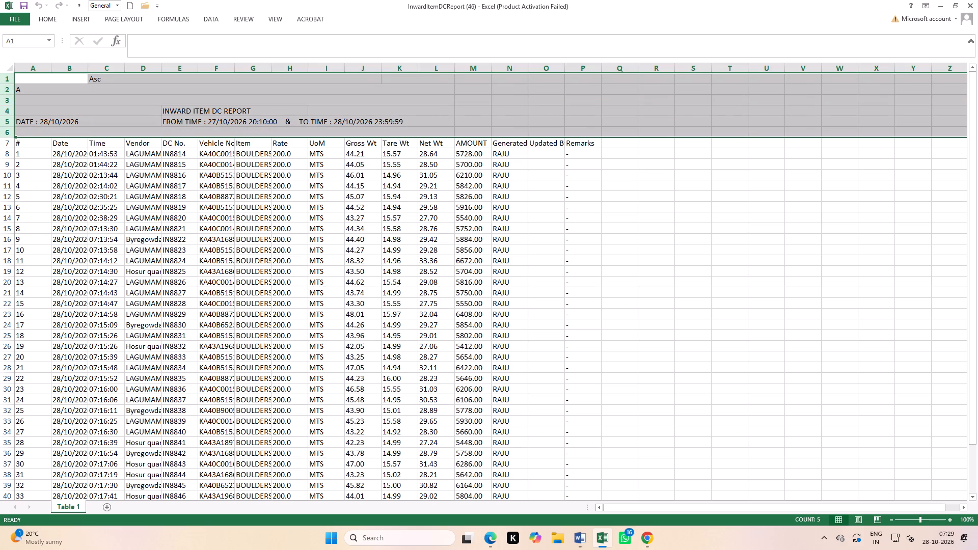
{"action": "right_click", "coordinate": [23, 130]}
{"action": "left_click", "coordinate": [52, 215]}
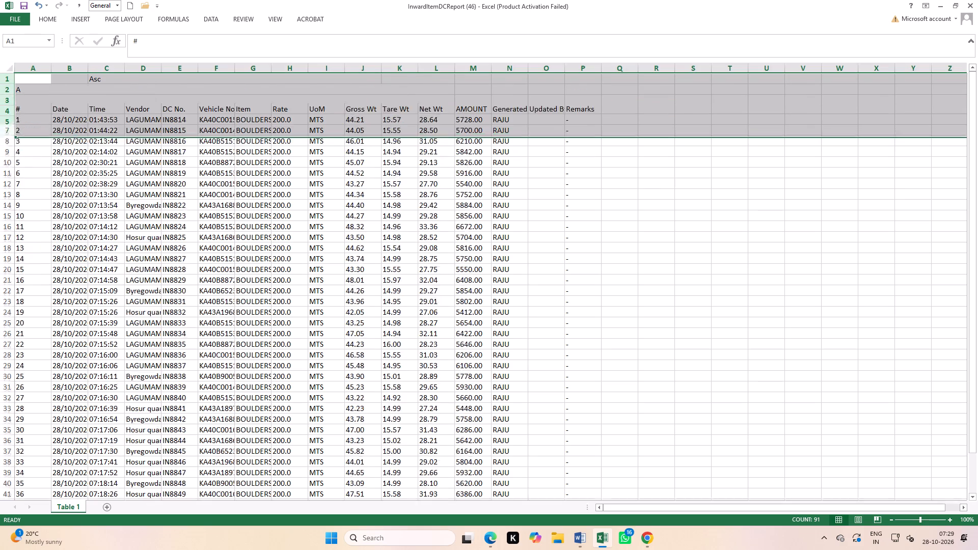
Add filters to the column heading row of the inward DC data.
{"action": "left_click", "coordinate": [10, 80]}
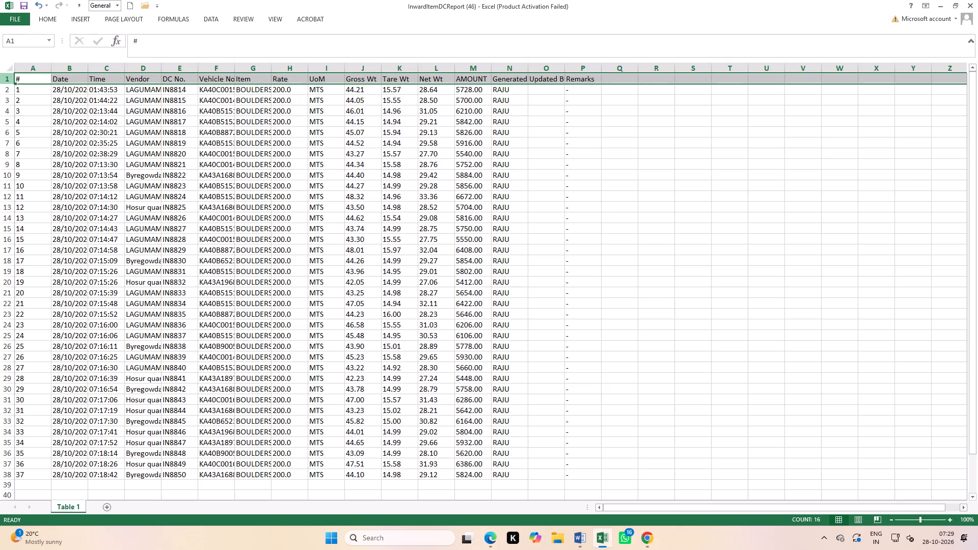
{"action": "left_click", "coordinate": [46, 20]}
{"action": "left_click", "coordinate": [875, 42]}
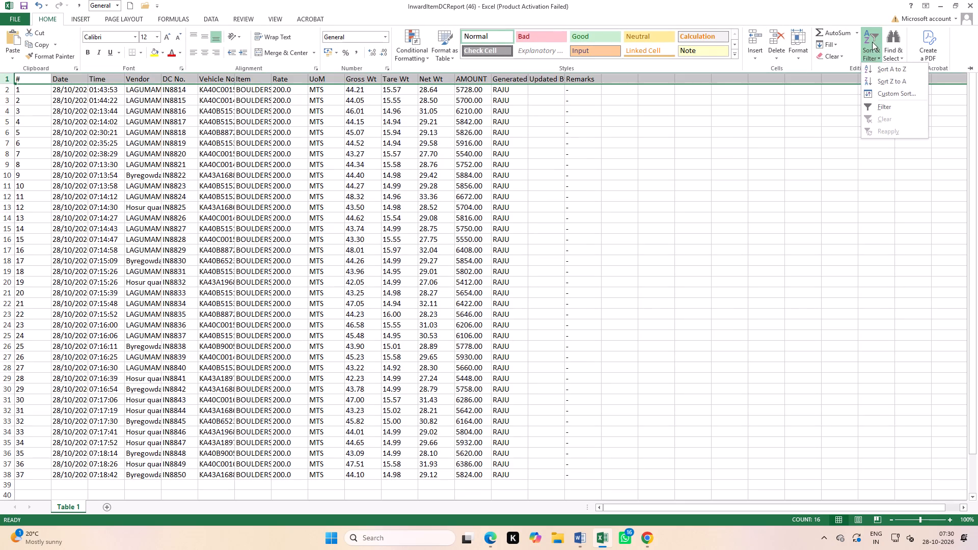
{"action": "left_click", "coordinate": [871, 108]}
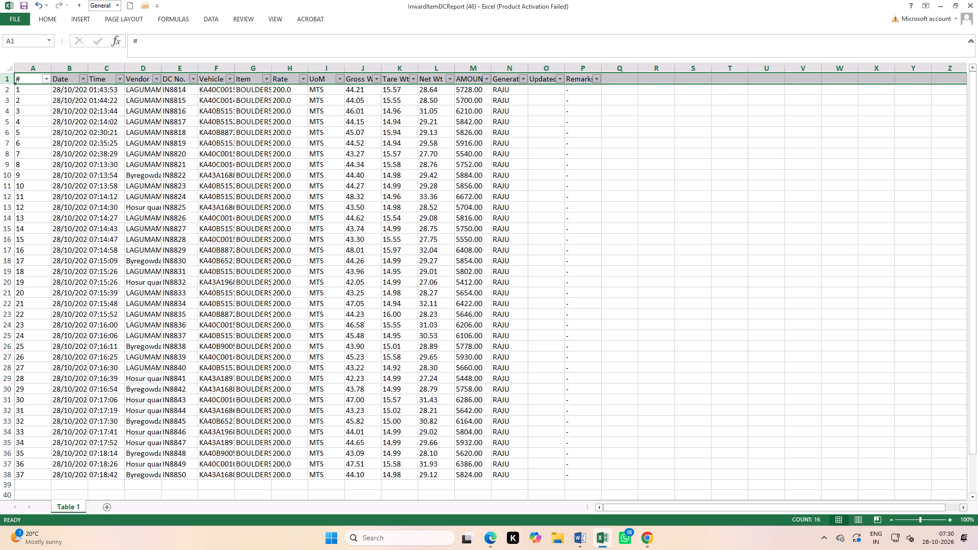
Filter the Vendor column to show only LAGUMAMMA QUARRY.
{"action": "left_click", "coordinate": [157, 80]}
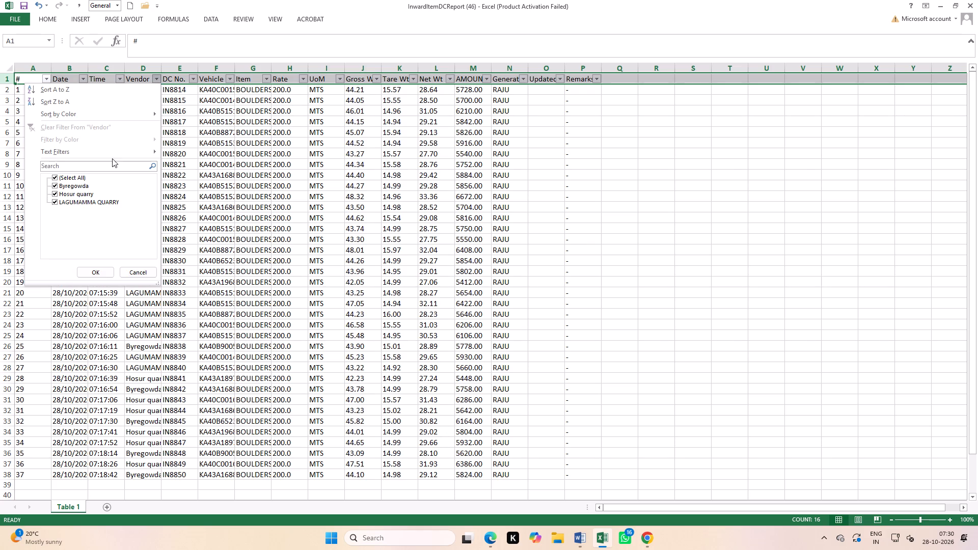
{"action": "left_click", "coordinate": [56, 178]}
{"action": "left_click", "coordinate": [53, 204]}
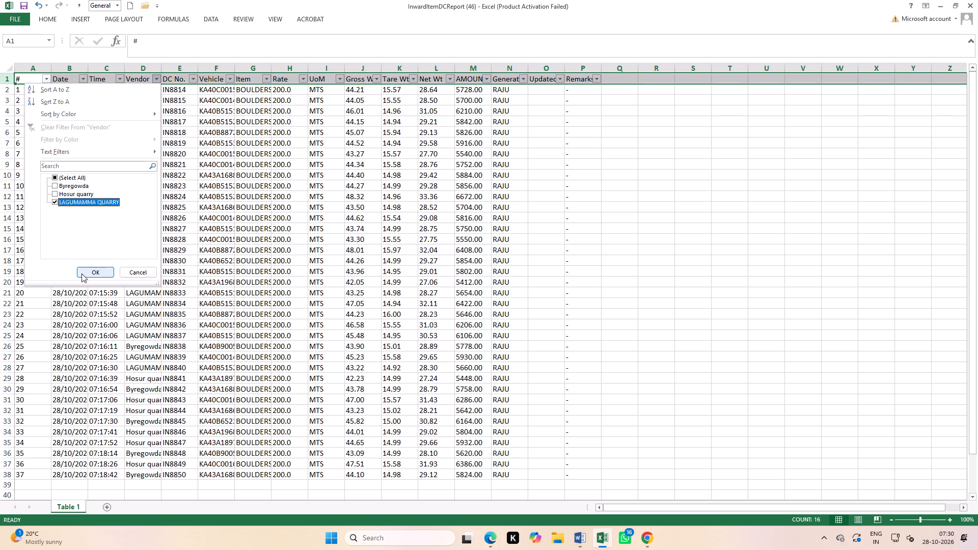
{"action": "left_click", "coordinate": [96, 272]}
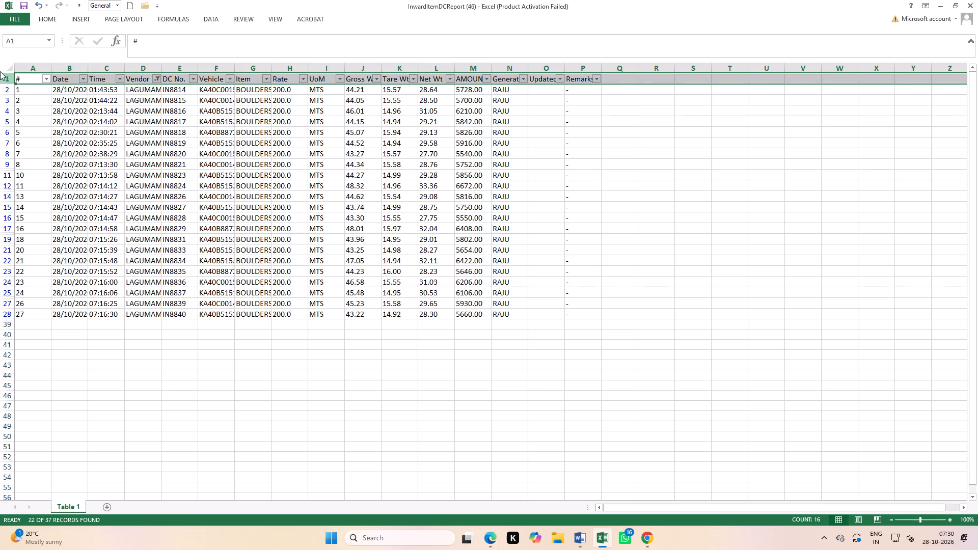
Select the serial-number cells of all LAGUMAMMA QUARRY rows to check how many entries there are.
{"action": "left_click_drag", "start_coordinate": [39, 91], "coordinate": [61, 314]}
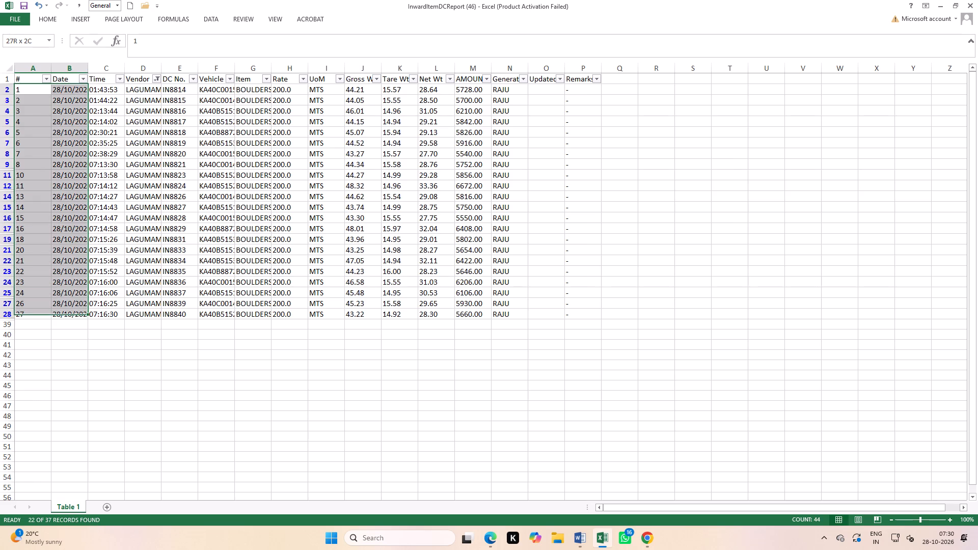
{"action": "left_click_drag", "start_coordinate": [61, 314], "coordinate": [61, 317]}
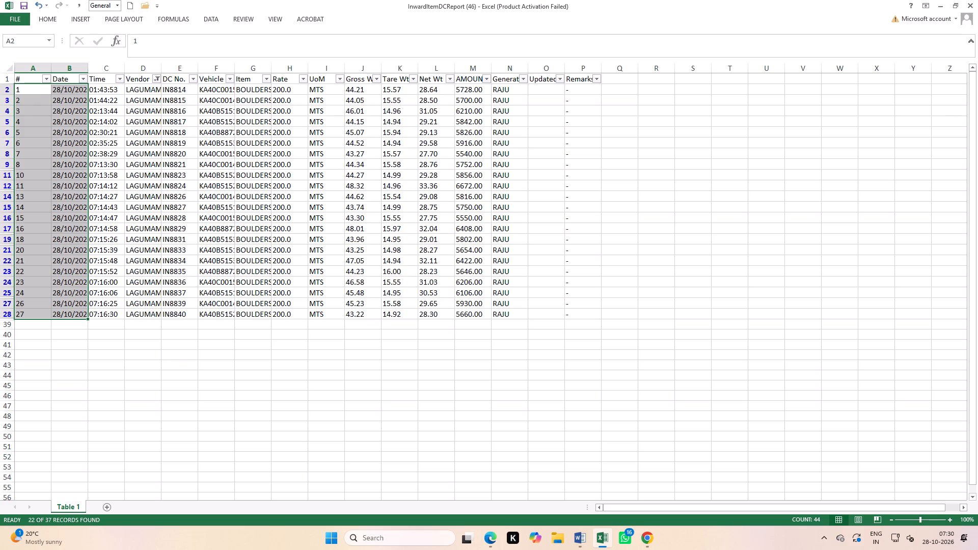
{"action": "left_click_drag", "start_coordinate": [24, 89], "coordinate": [28, 153]}
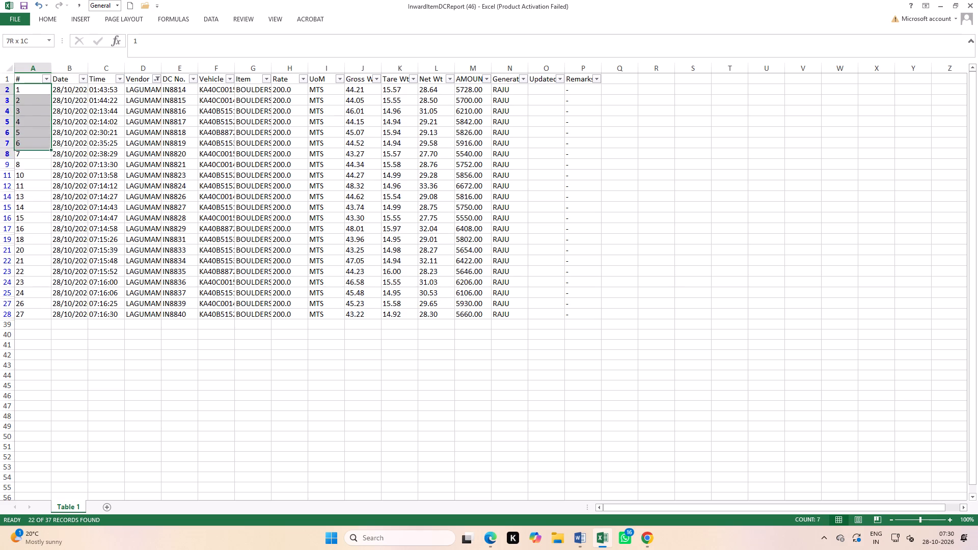
{"action": "left_click_drag", "start_coordinate": [28, 153], "coordinate": [42, 317]}
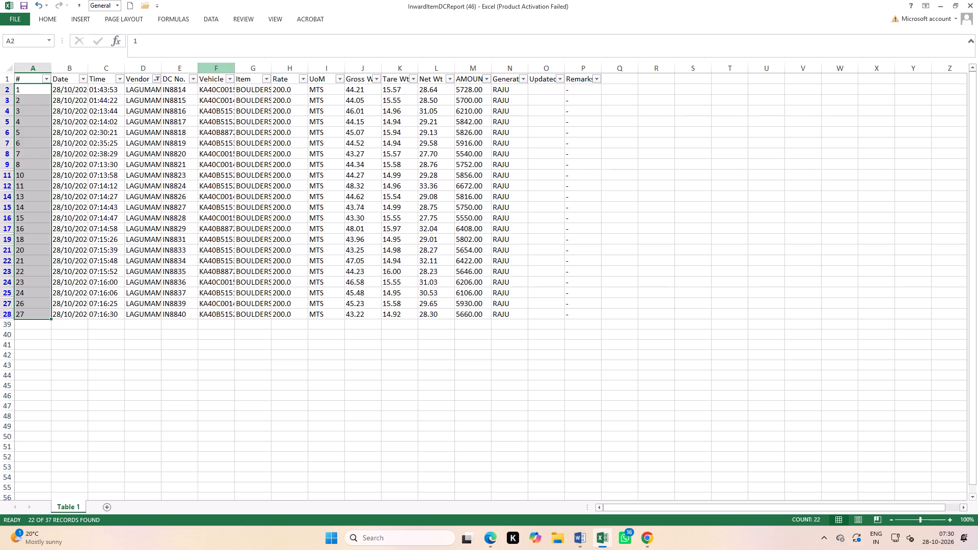
{"action": "double_click", "coordinate": [235, 65]}
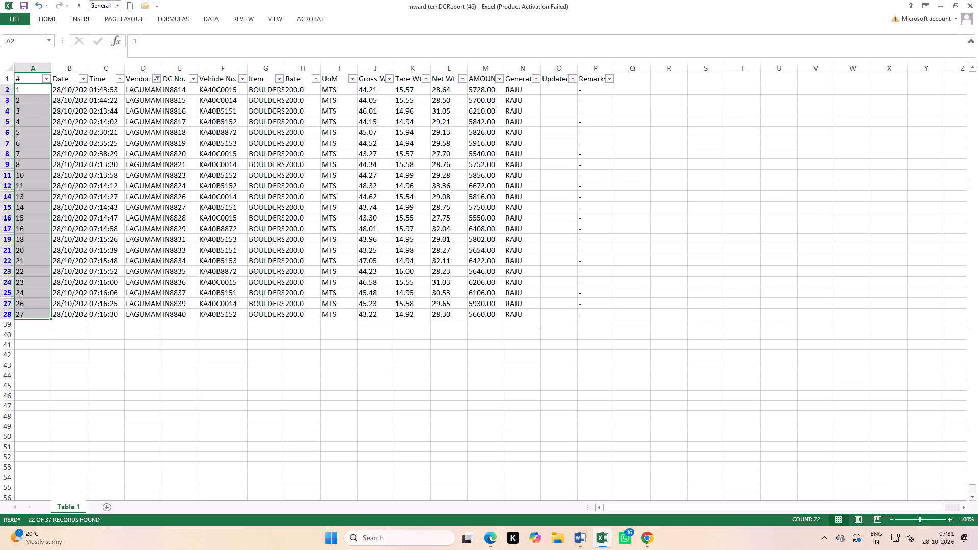
{"action": "left_click", "coordinate": [241, 80]}
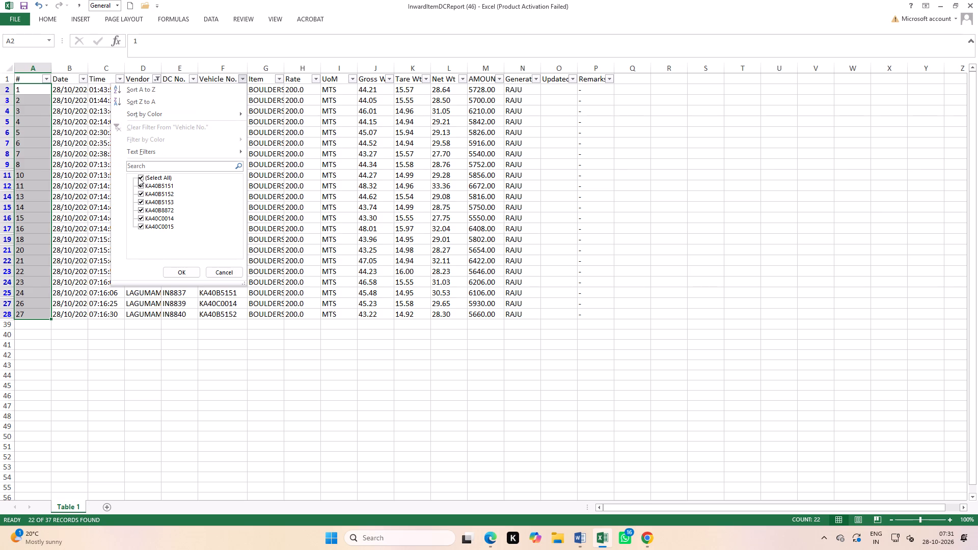
{"action": "left_click", "coordinate": [141, 175]}
{"action": "left_click", "coordinate": [139, 184]}
{"action": "left_click", "coordinate": [181, 272]}
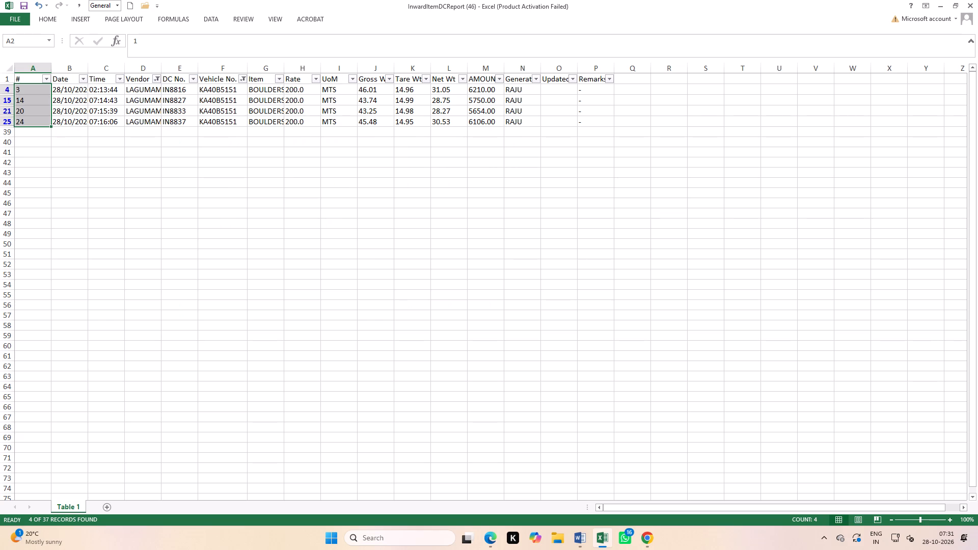
{"action": "left_click", "coordinate": [243, 78]}
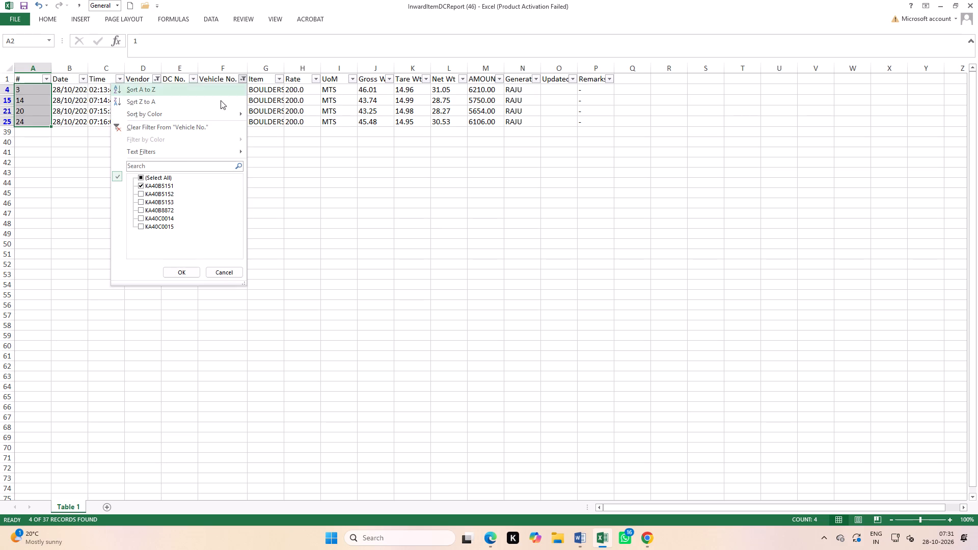
{"action": "left_click", "coordinate": [141, 183]}
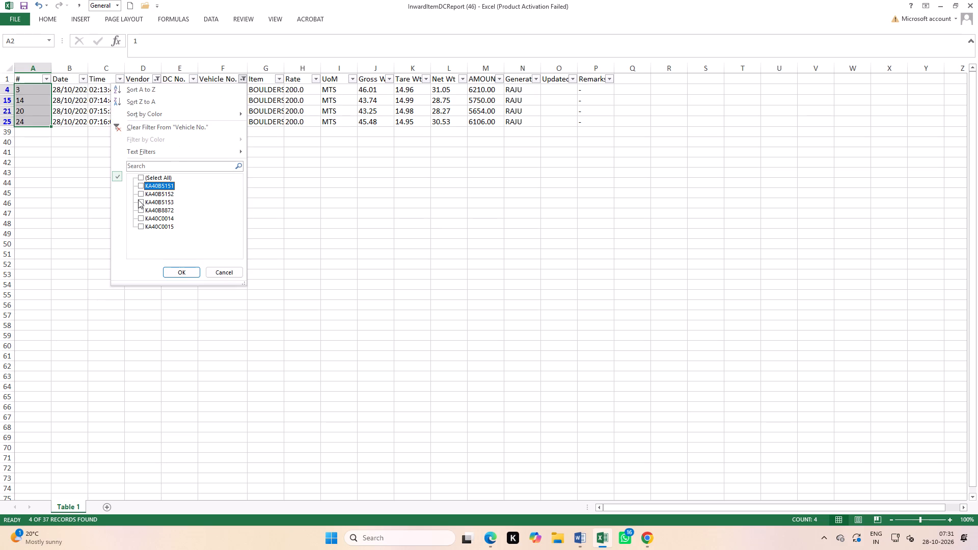
{"action": "left_click", "coordinate": [141, 193]}
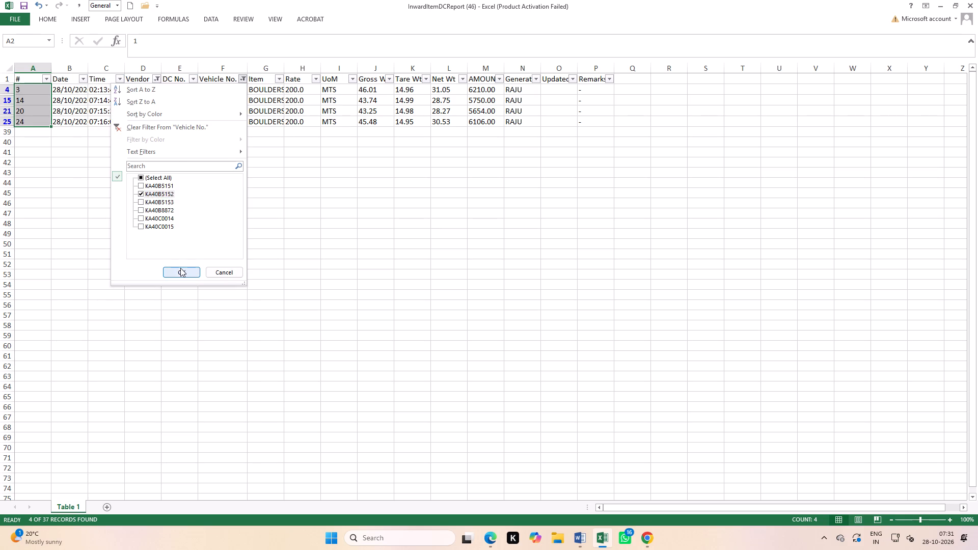
{"action": "left_click", "coordinate": [180, 268]}
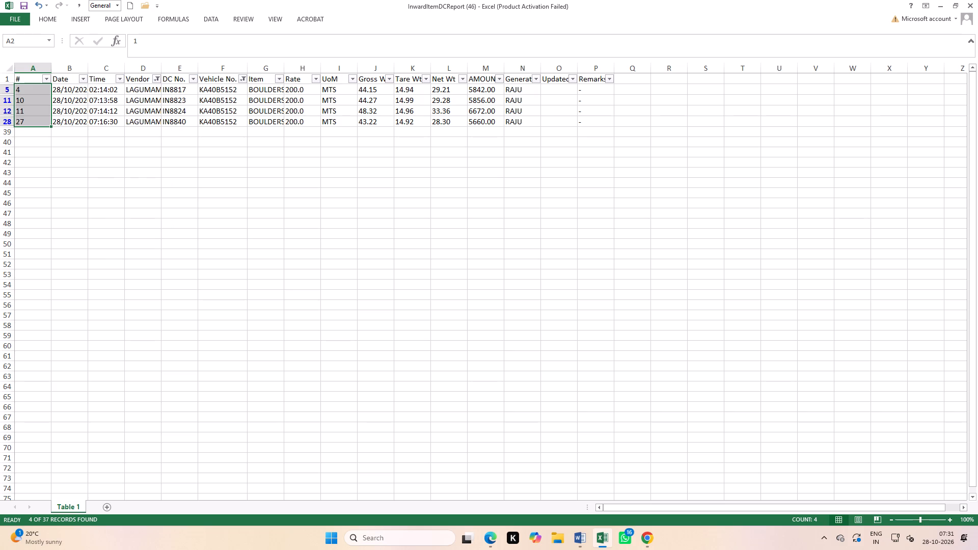
{"action": "left_click", "coordinate": [240, 80]}
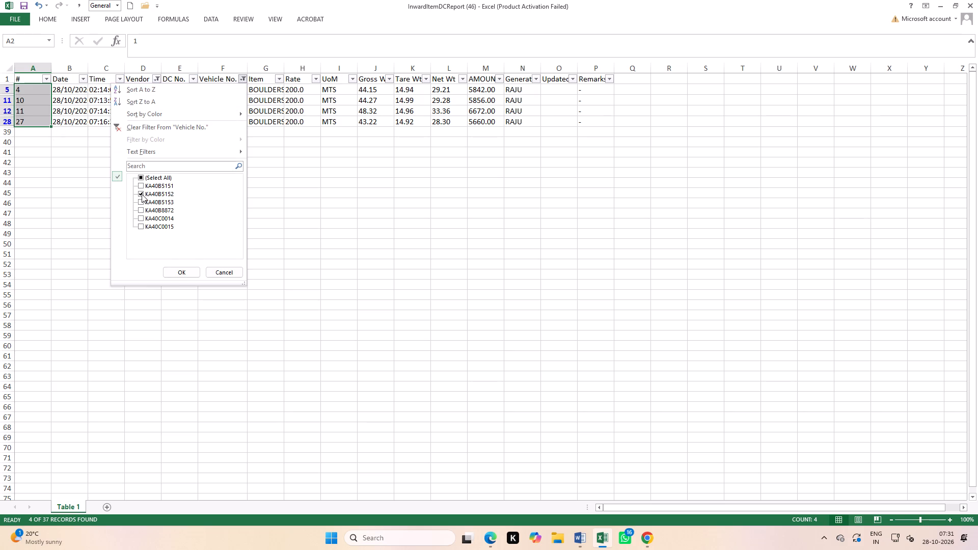
{"action": "left_click", "coordinate": [142, 194]}
{"action": "left_click", "coordinate": [141, 203]}
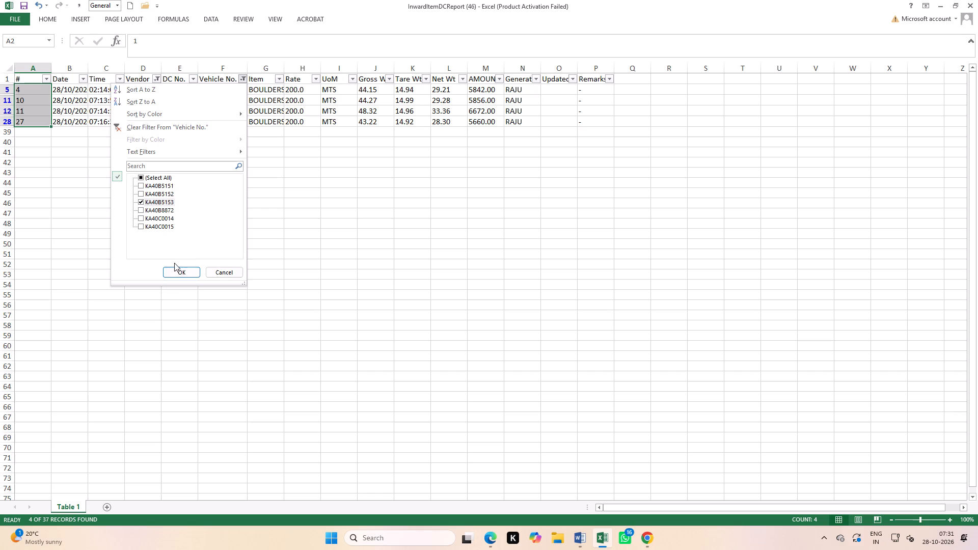
{"action": "left_click", "coordinate": [180, 272]}
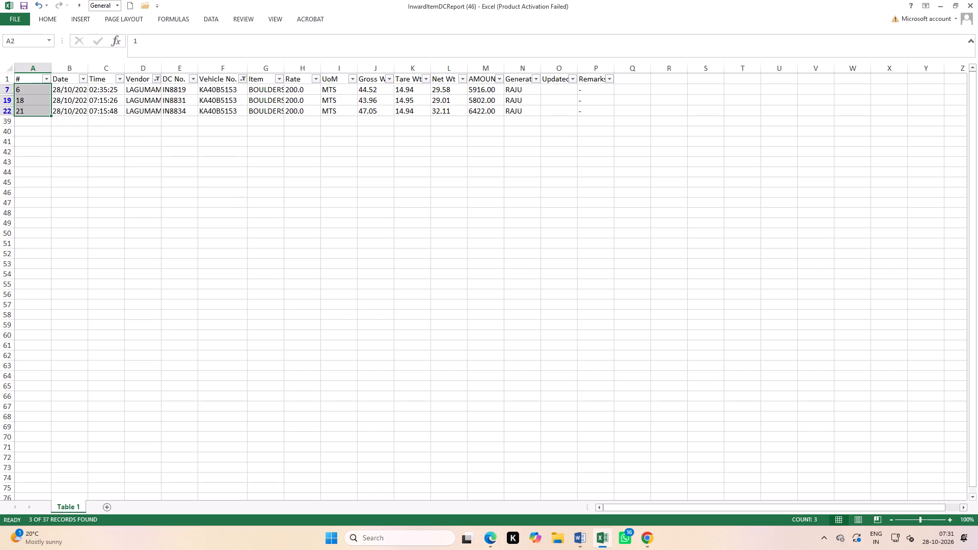
{"action": "left_click", "coordinate": [243, 80]}
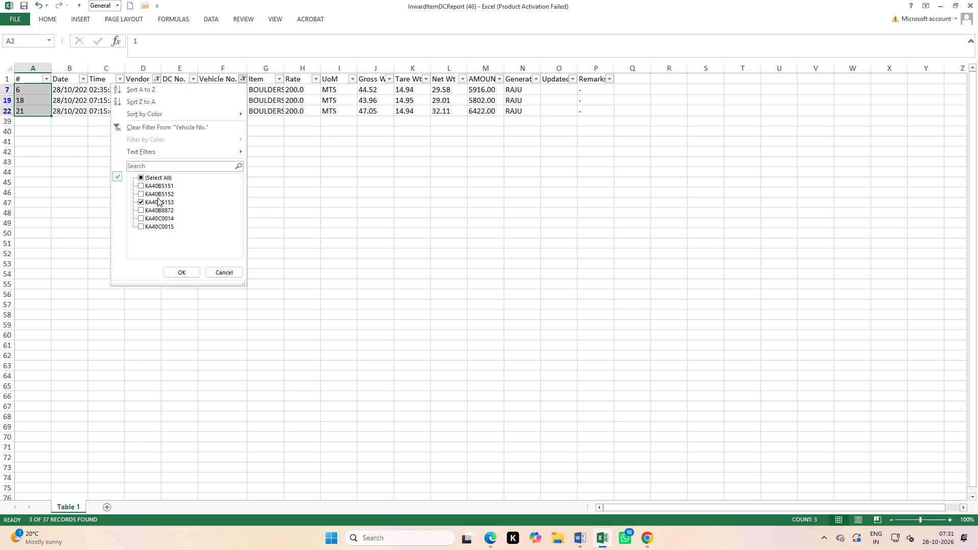
{"action": "left_click", "coordinate": [139, 201]}
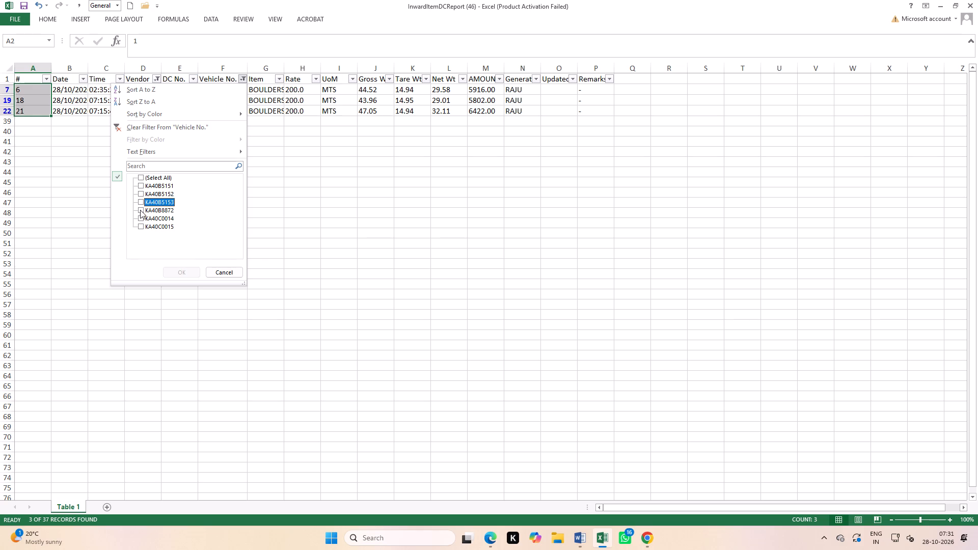
{"action": "left_click", "coordinate": [140, 210]}
{"action": "left_click", "coordinate": [175, 271]}
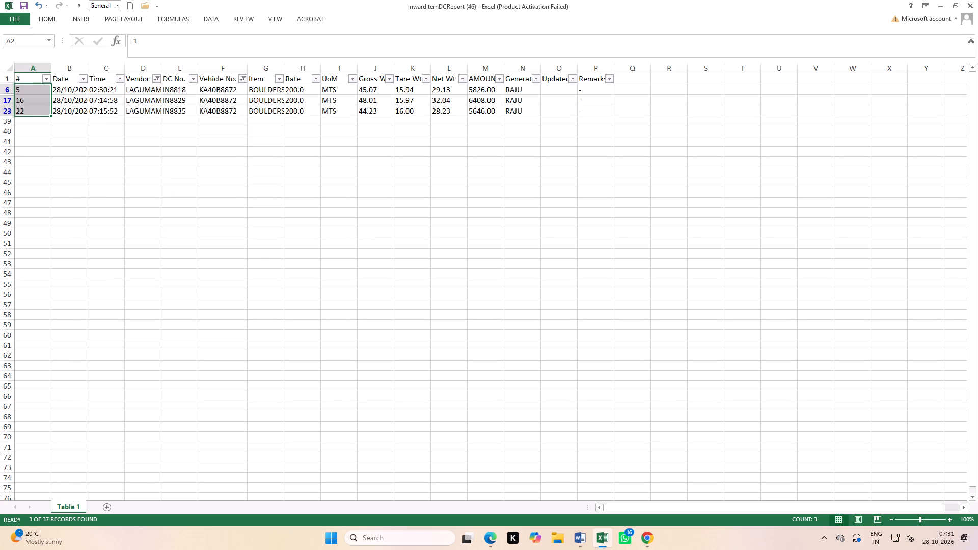
{"action": "left_click", "coordinate": [243, 81]}
{"action": "left_click", "coordinate": [140, 209]}
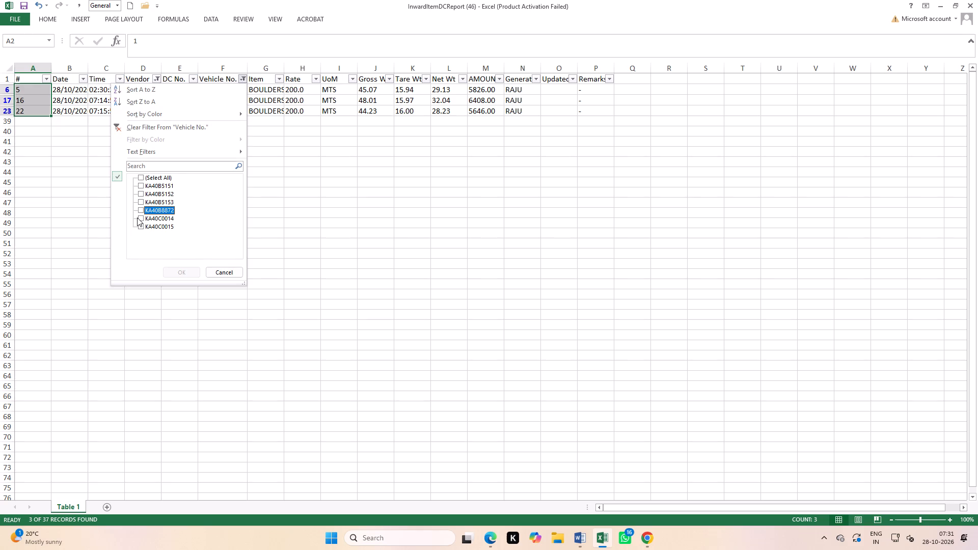
{"action": "left_click", "coordinate": [141, 218]}
{"action": "left_click", "coordinate": [185, 268]}
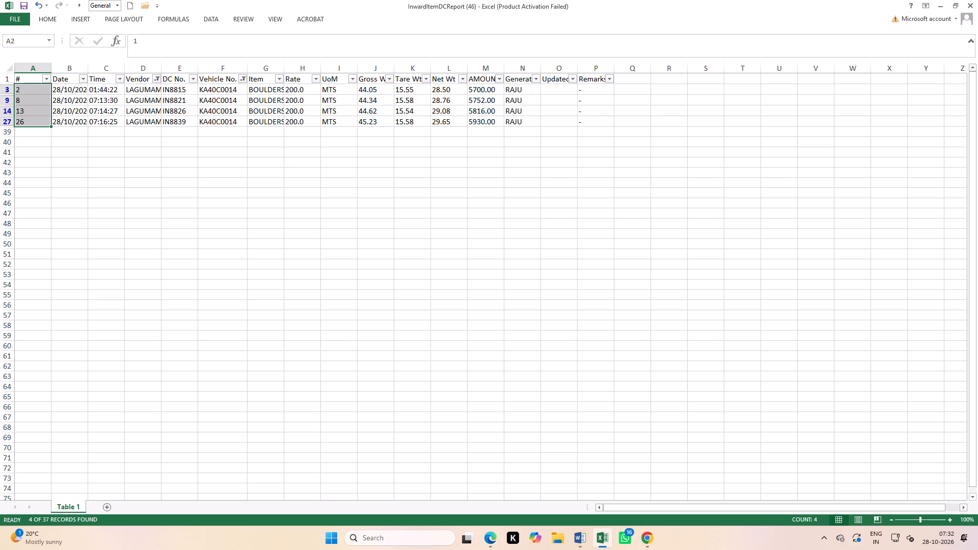
{"action": "left_click", "coordinate": [243, 79]}
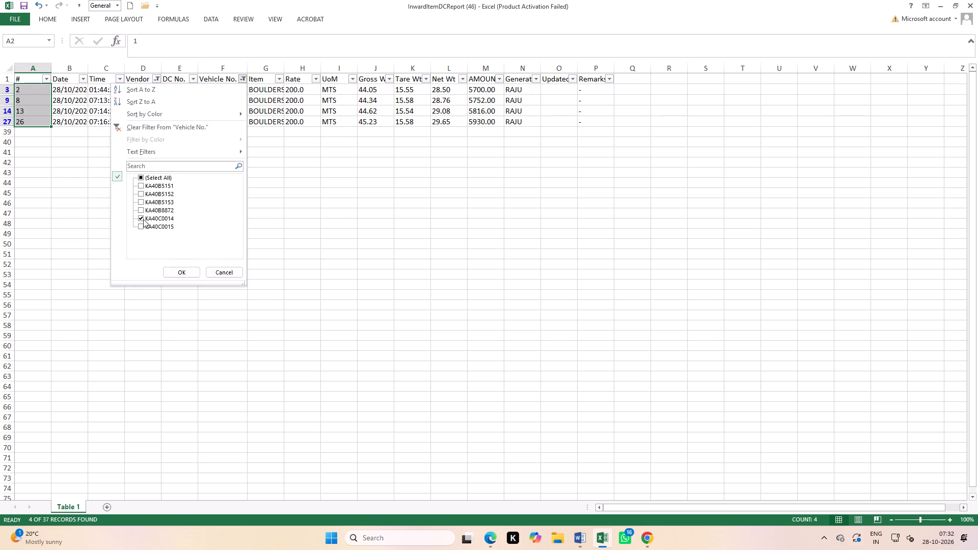
{"action": "left_click", "coordinate": [139, 217]}
{"action": "left_click", "coordinate": [140, 224]}
{"action": "left_click", "coordinate": [176, 270]}
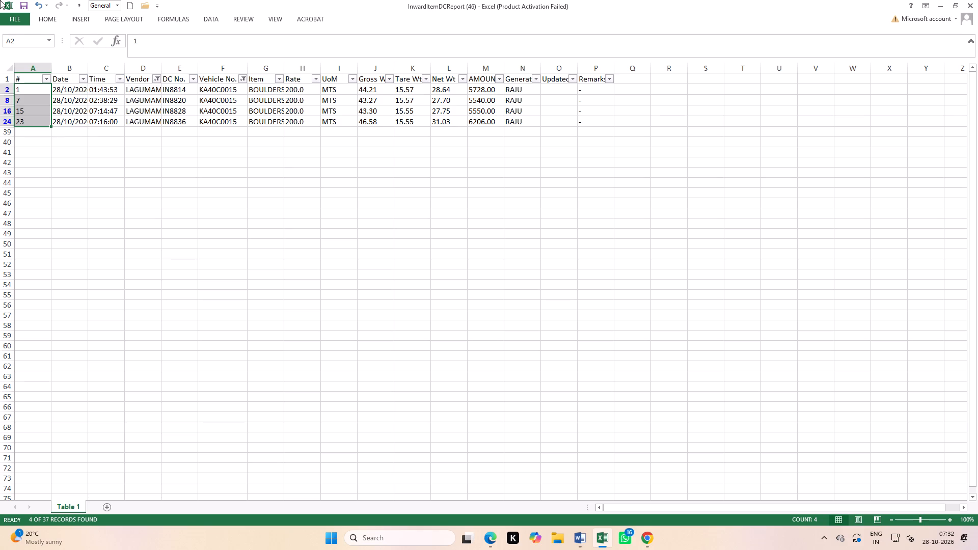
Undo the vehicle filters, the Vehicle No. column widening and the LAGUMAMMA QUARRY vendor filter.
{"action": "left_click", "coordinate": [38, 6]}
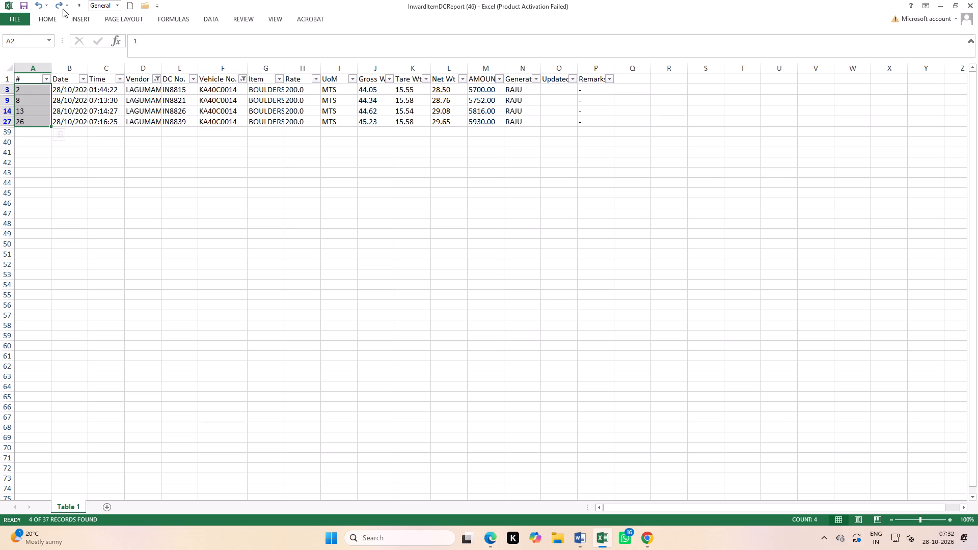
{"action": "left_click", "coordinate": [37, 3]}
{"action": "left_click", "coordinate": [37, 3]}
{"action": "left_click", "coordinate": [37, 3]}
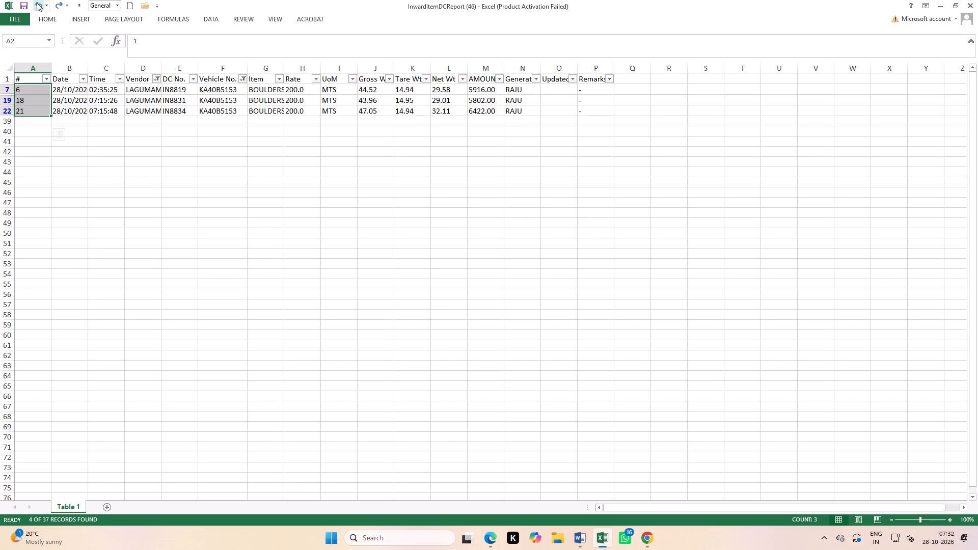
{"action": "left_click", "coordinate": [37, 3]}
{"action": "left_click", "coordinate": [37, 3]}
{"action": "left_click", "coordinate": [37, 3]}
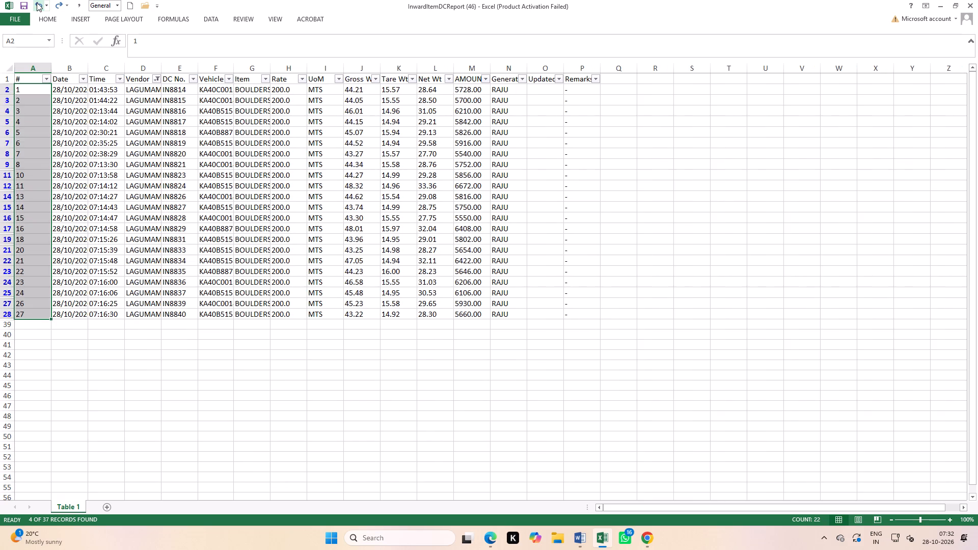
{"action": "left_click", "coordinate": [37, 3]}
{"action": "left_click", "coordinate": [37, 3]}
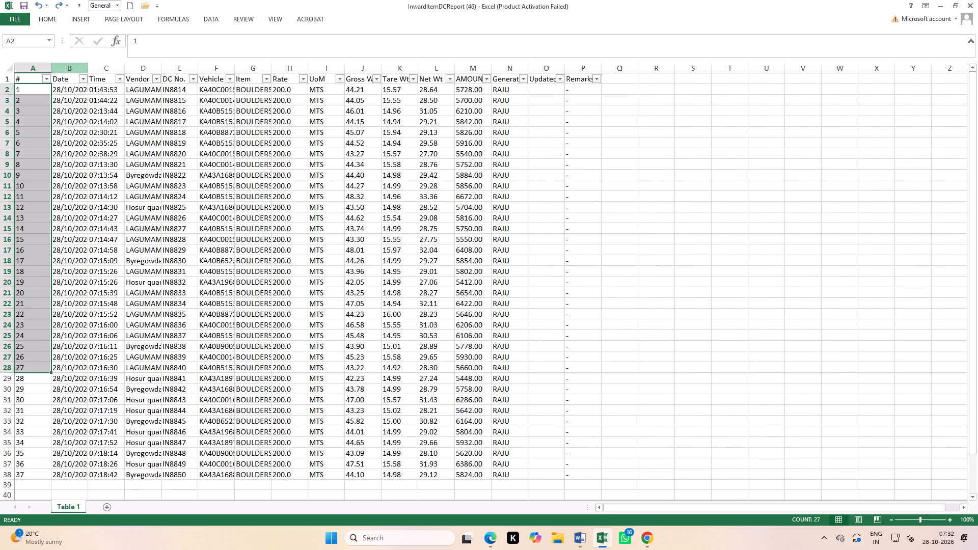
Filter the Vendor column to show only Byregowda.
{"action": "left_click", "coordinate": [159, 81]}
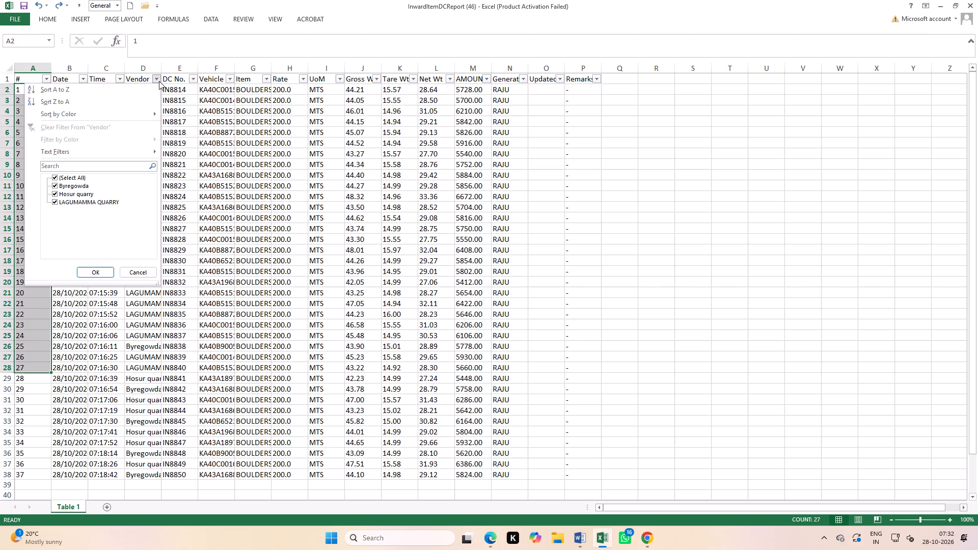
{"action": "left_click", "coordinate": [55, 176]}
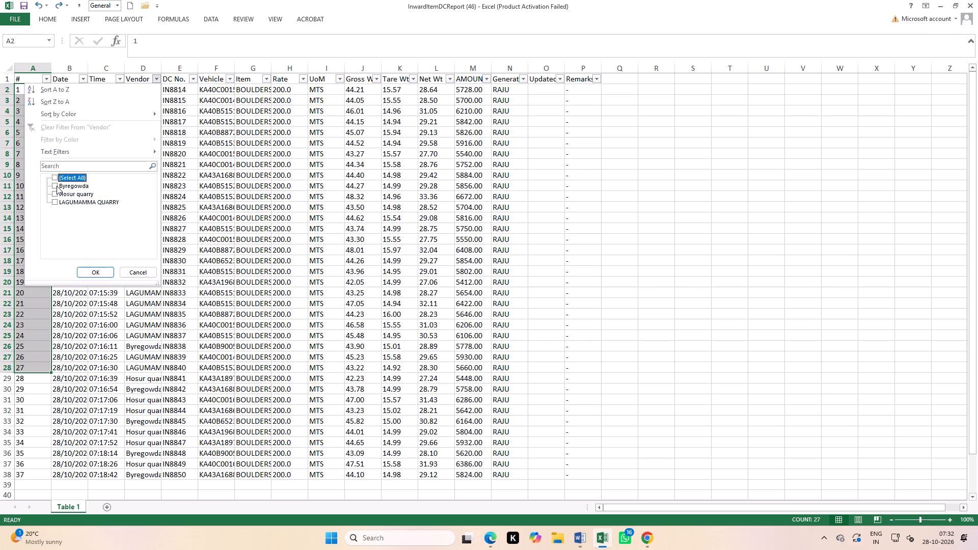
{"action": "left_click", "coordinate": [53, 186]}
{"action": "left_click", "coordinate": [86, 268]}
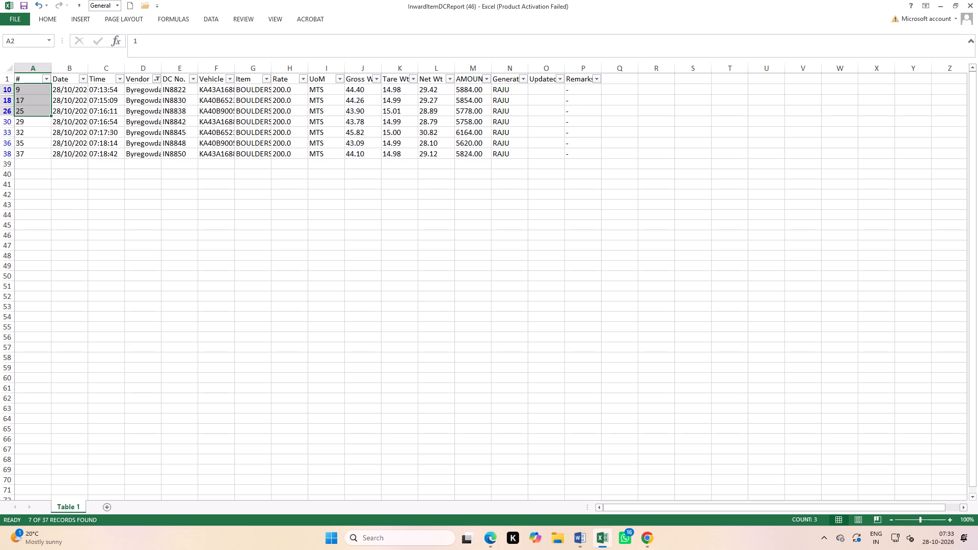
{"action": "left_click", "coordinate": [232, 78]}
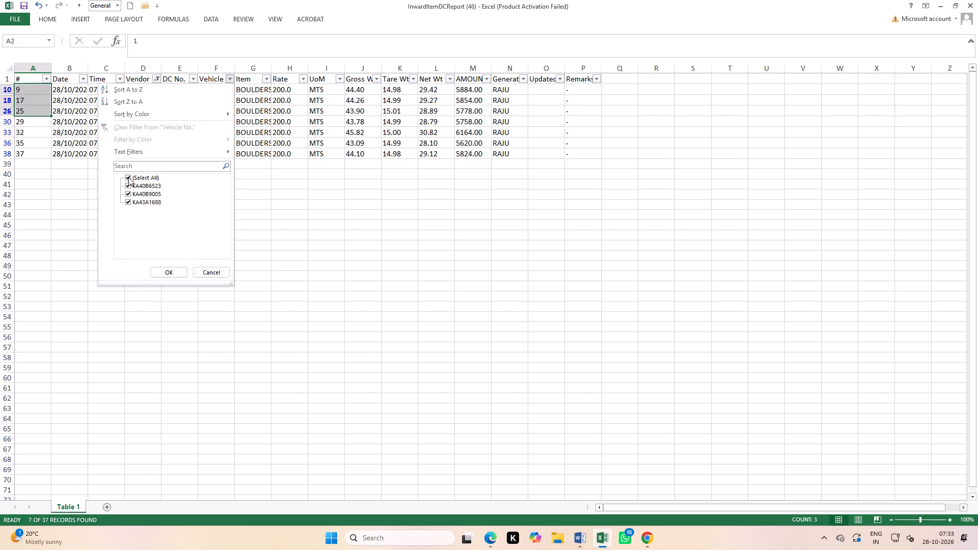
{"action": "left_click", "coordinate": [128, 176]}
{"action": "left_click", "coordinate": [128, 183]}
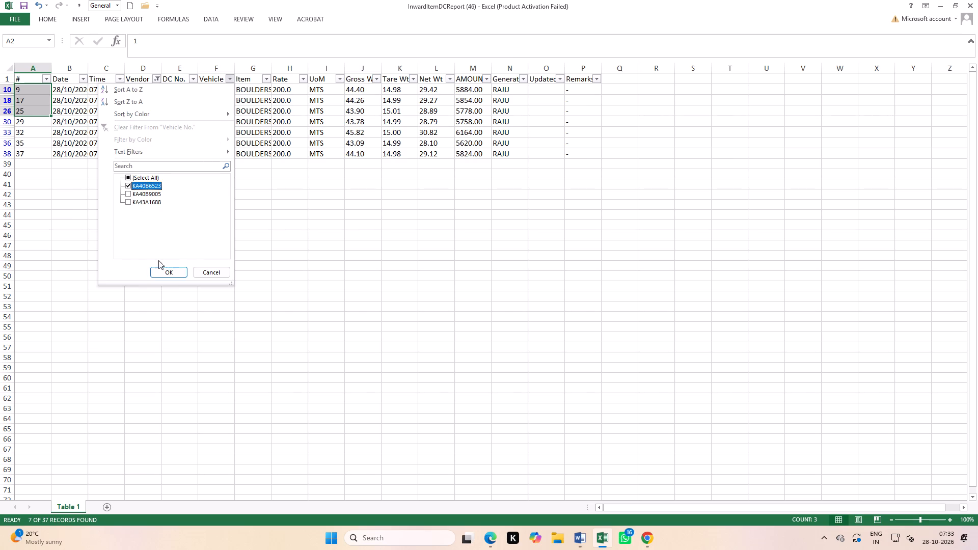
{"action": "left_click", "coordinate": [164, 271]}
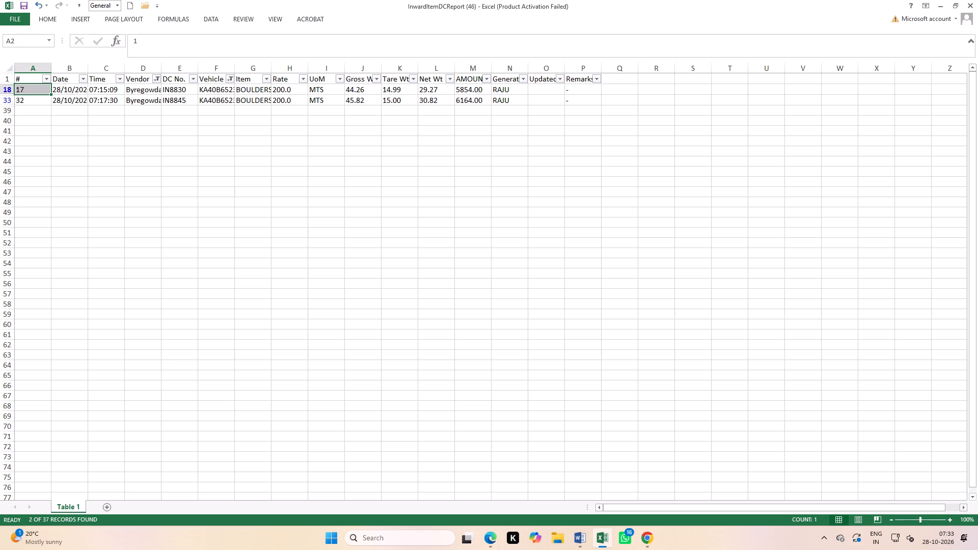
{"action": "double_click", "coordinate": [236, 69]}
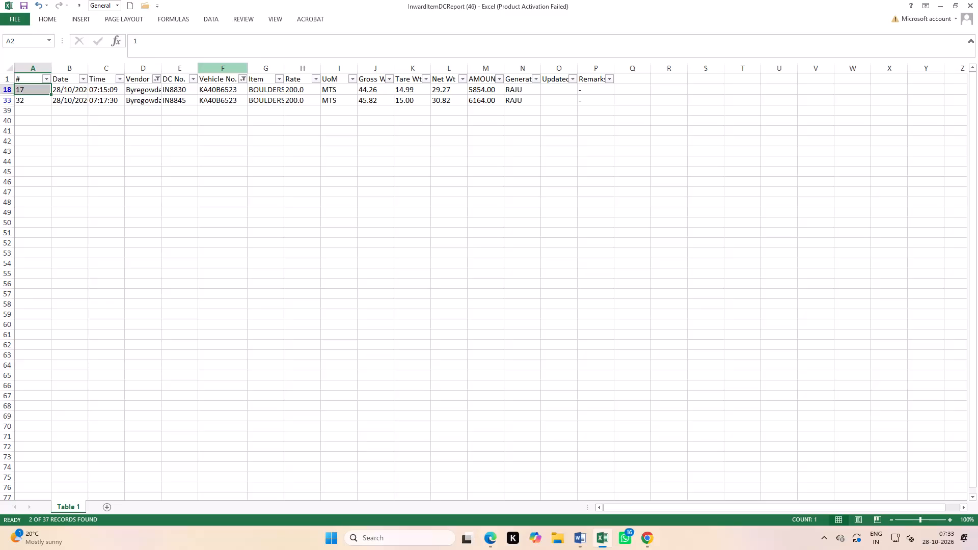
{"action": "left_click", "coordinate": [243, 81]}
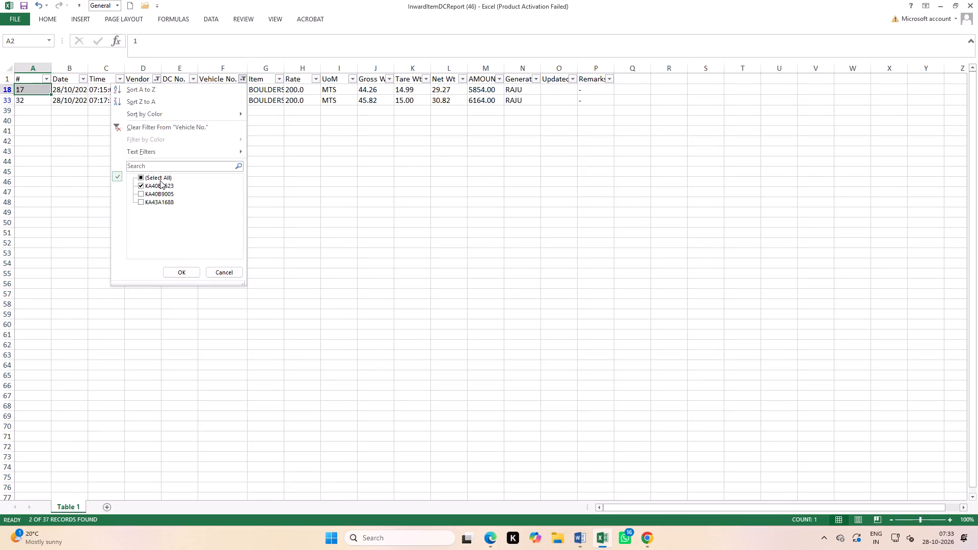
{"action": "left_click", "coordinate": [140, 185]}
{"action": "left_click", "coordinate": [140, 193]}
{"action": "left_click", "coordinate": [183, 272]}
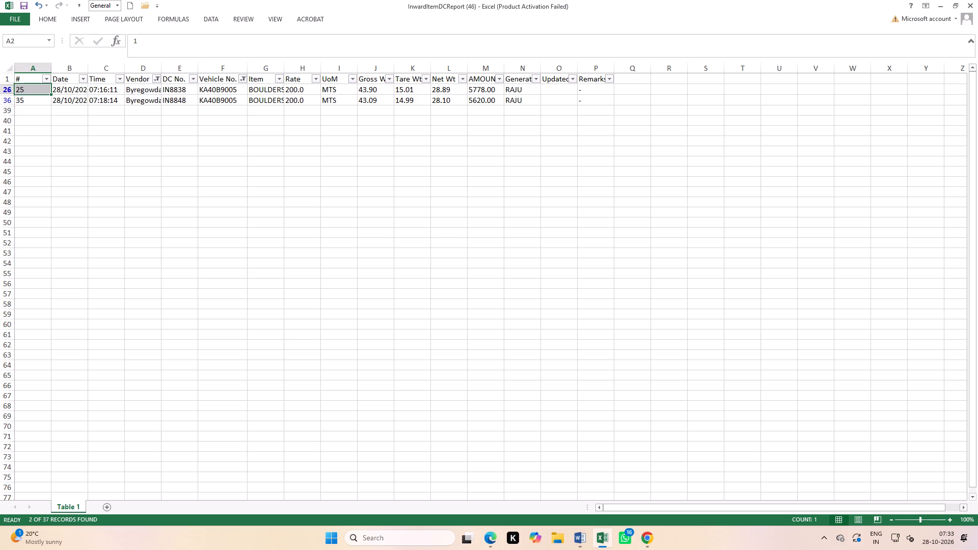
{"action": "left_click", "coordinate": [242, 84]}
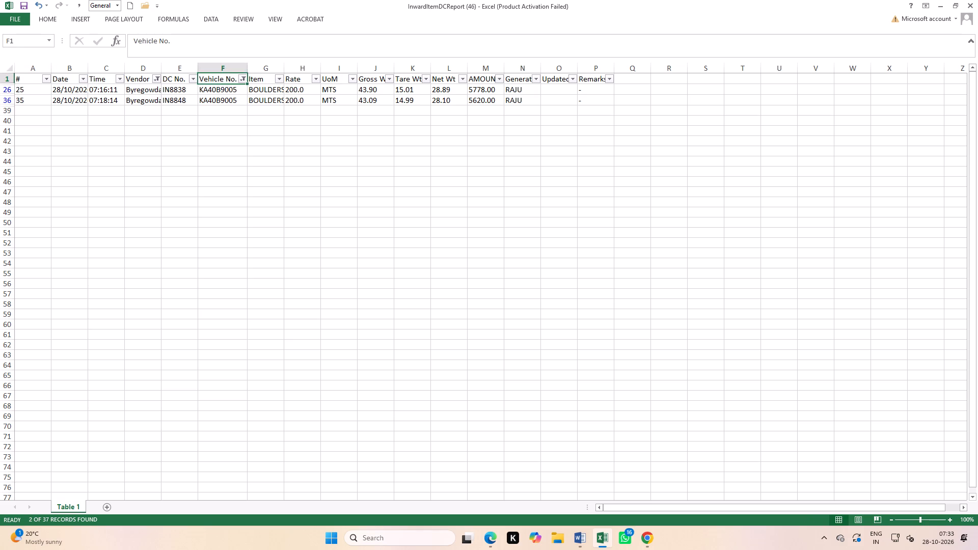
{"action": "left_click", "coordinate": [242, 84]}
{"action": "left_click", "coordinate": [242, 79]}
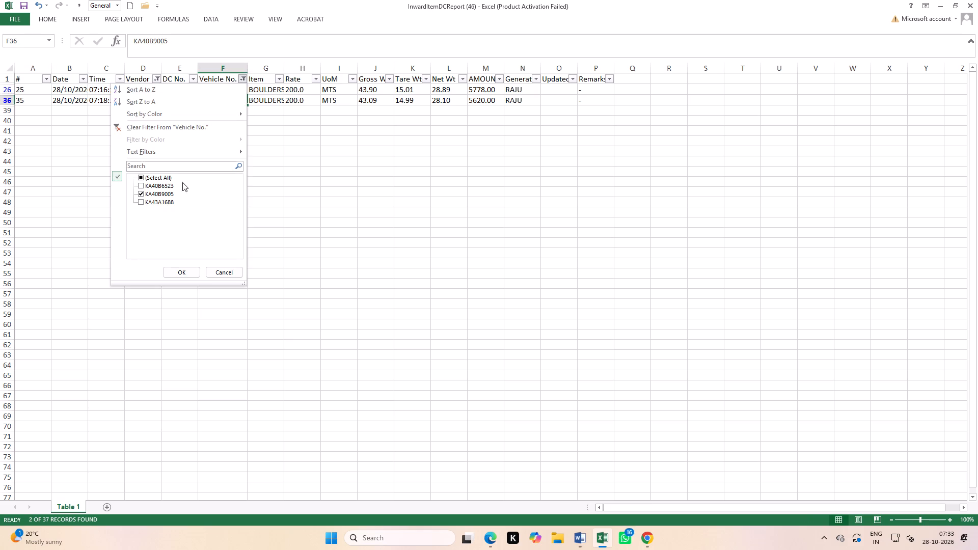
{"action": "left_click", "coordinate": [141, 194]}
{"action": "left_click", "coordinate": [142, 203]}
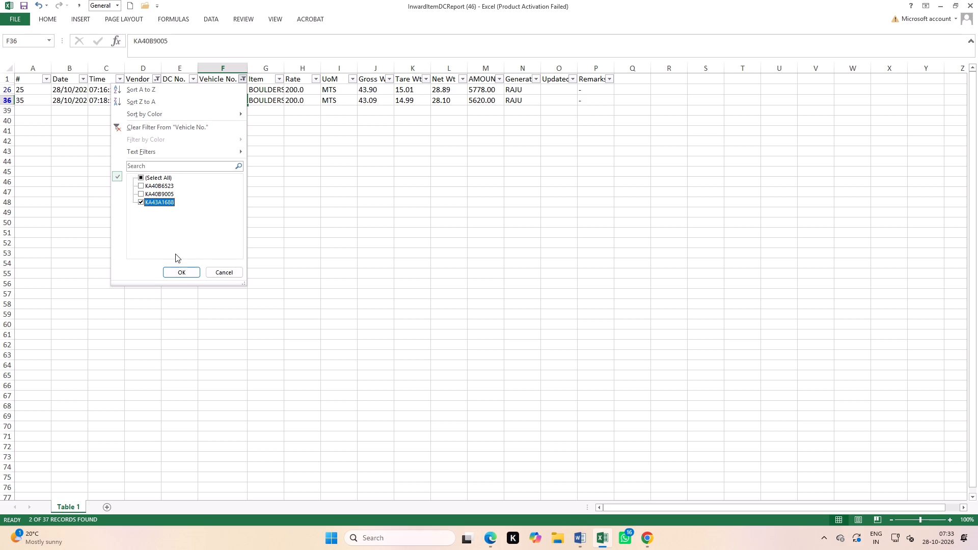
{"action": "left_click", "coordinate": [176, 274]}
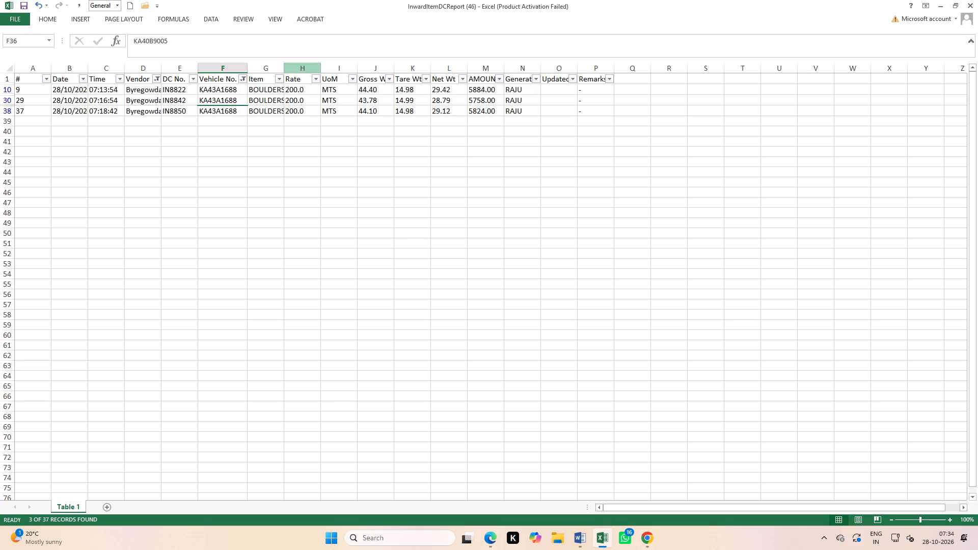
{"action": "left_click", "coordinate": [242, 81]}
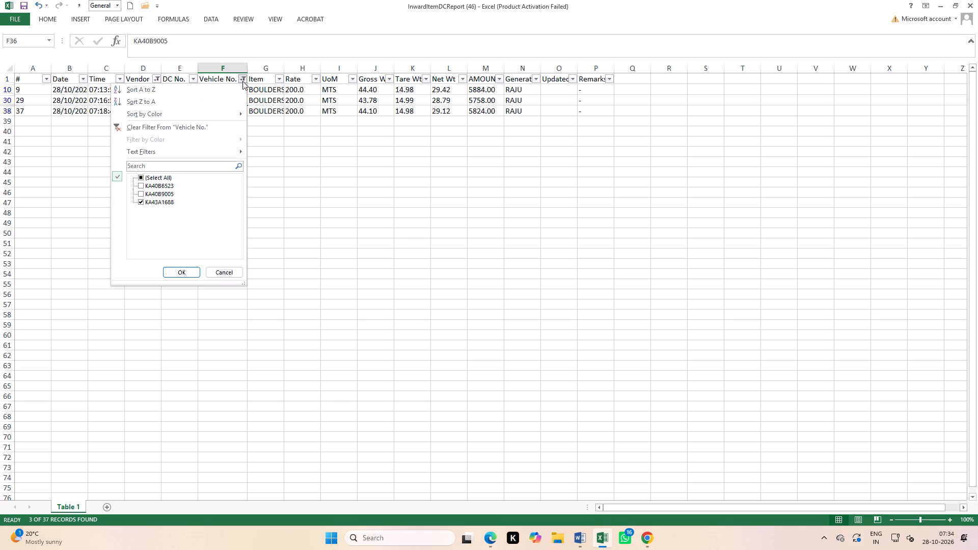
{"action": "left_click", "coordinate": [218, 271]}
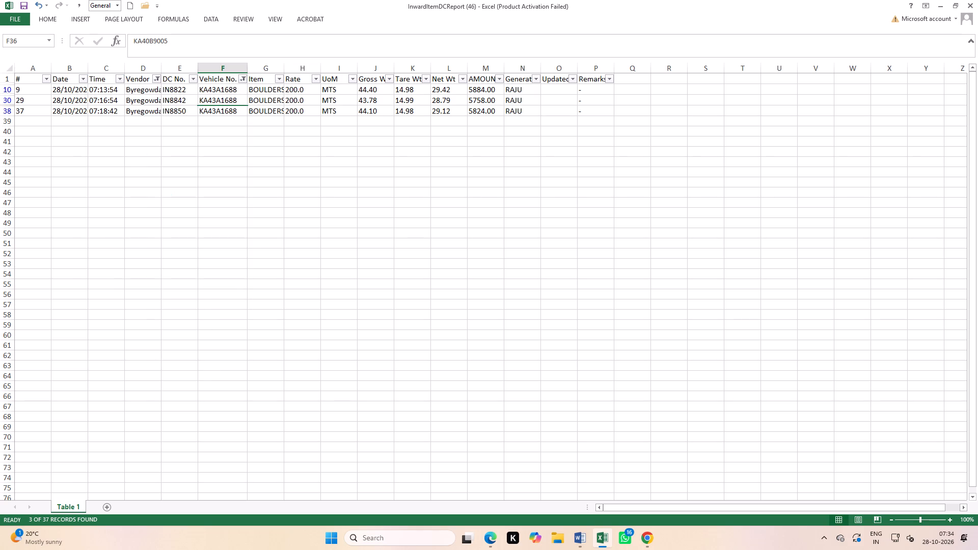
Undo the Byregowda vehicle filters, the Vehicle No. column widening and the vendor filter, keeping the header row's filter controls.
{"action": "double_click", "coordinate": [33, 4]}
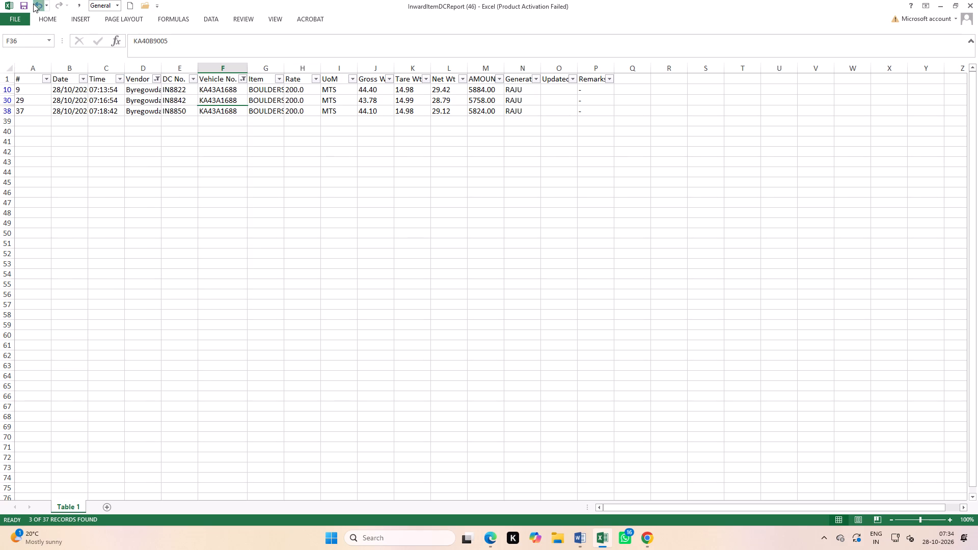
{"action": "left_click", "coordinate": [36, 3]}
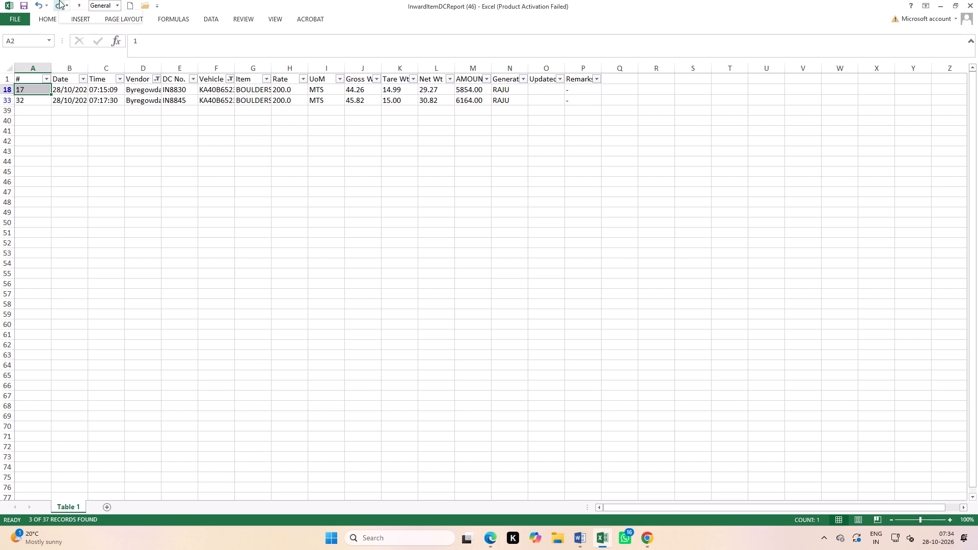
{"action": "triple_click", "coordinate": [38, 5]}
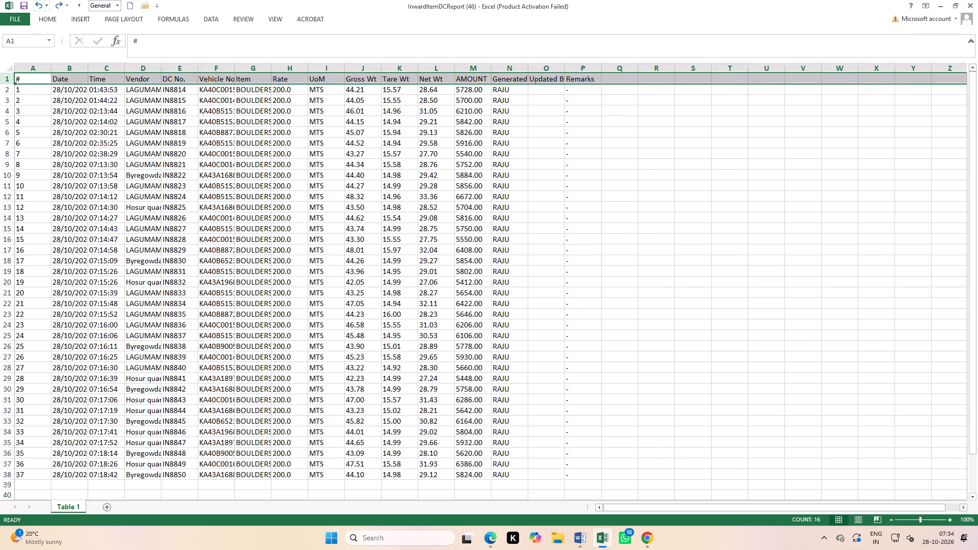
{"action": "left_click", "coordinate": [230, 71]}
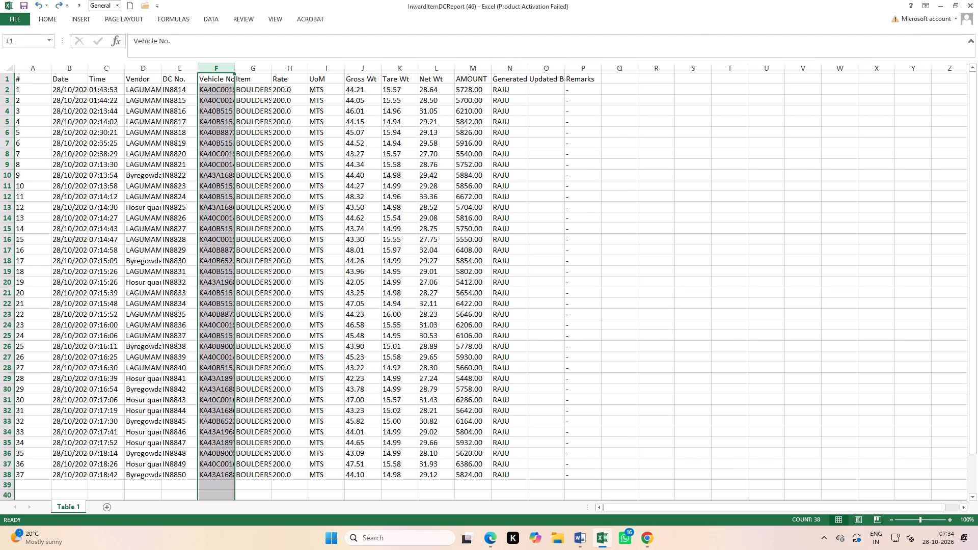
{"action": "left_click", "coordinate": [63, 9]}
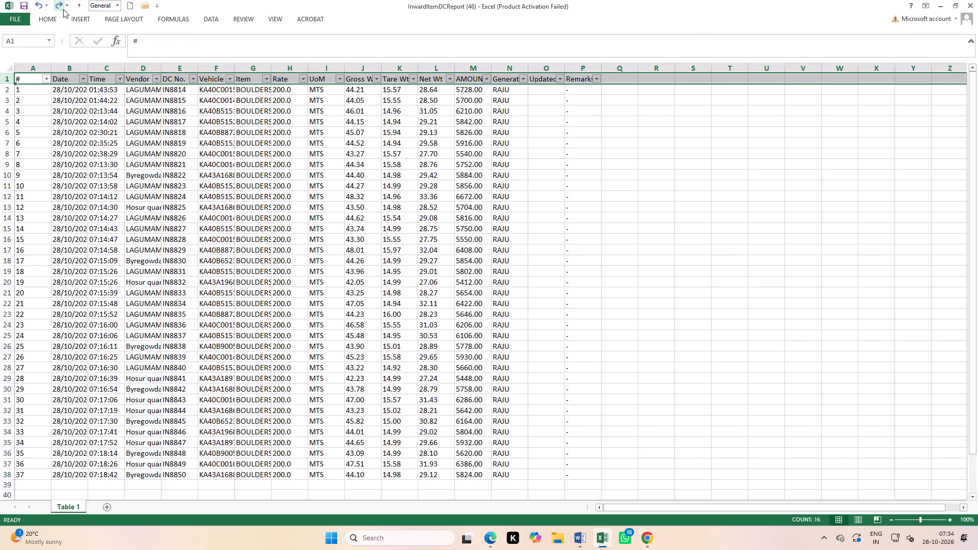
Widen the Vehicle No. column to fit its contents.
{"action": "double_click", "coordinate": [235, 69]}
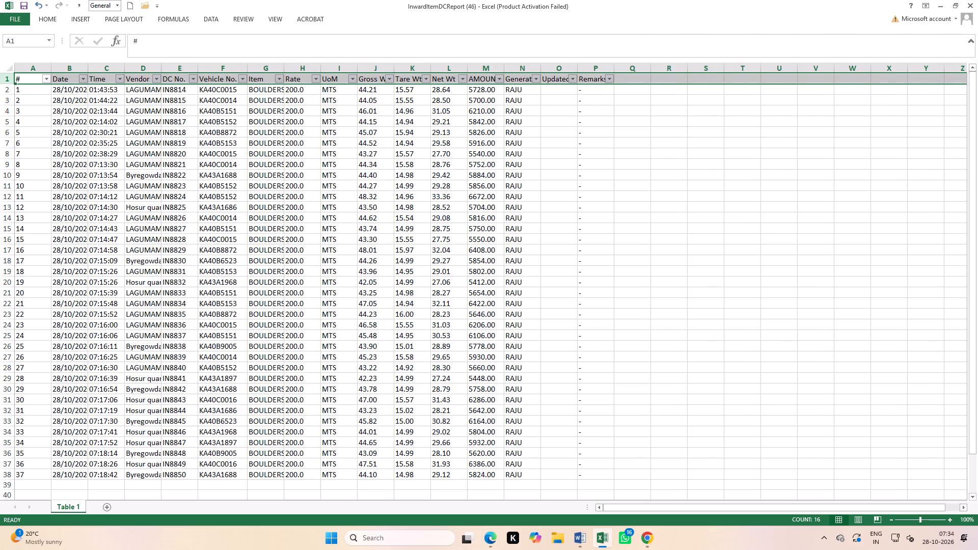
Filter the Vendor column to show only Hosur quarry.
{"action": "left_click", "coordinate": [158, 79]}
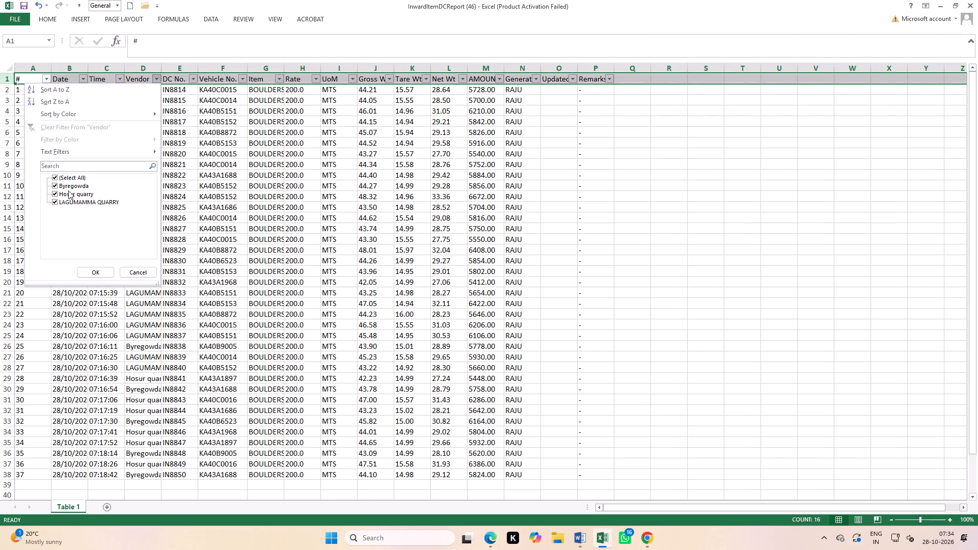
{"action": "left_click", "coordinate": [51, 194]}
{"action": "left_click", "coordinate": [56, 185]}
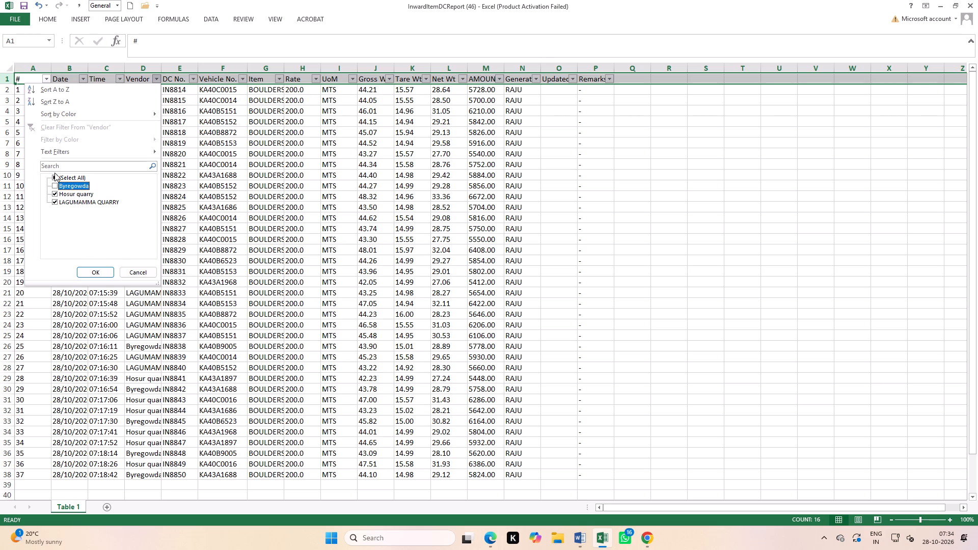
{"action": "left_click", "coordinate": [55, 173]}
{"action": "left_click", "coordinate": [55, 195]}
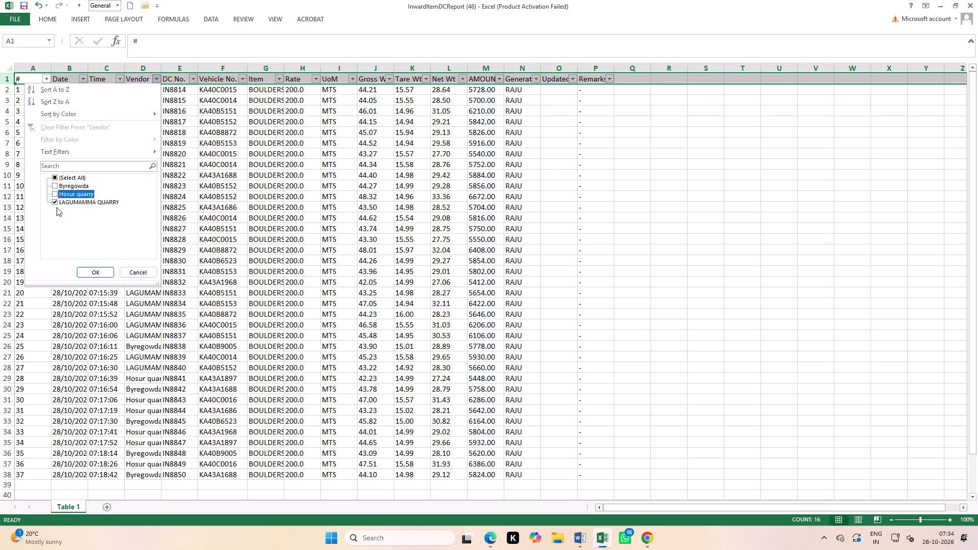
{"action": "left_click", "coordinate": [54, 185]}
{"action": "left_click", "coordinate": [55, 200]}
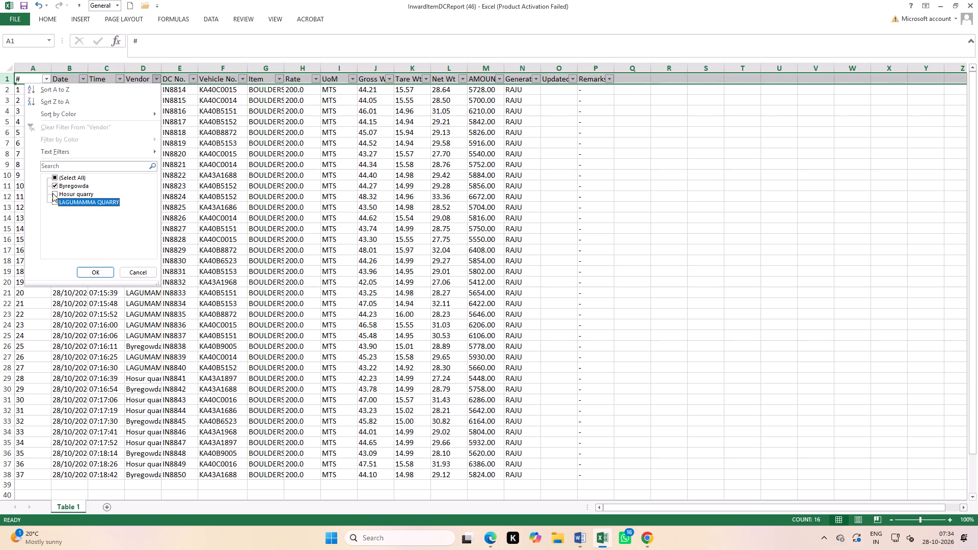
{"action": "left_click", "coordinate": [52, 193]}
{"action": "left_click", "coordinate": [56, 186]}
{"action": "left_click", "coordinate": [94, 272]}
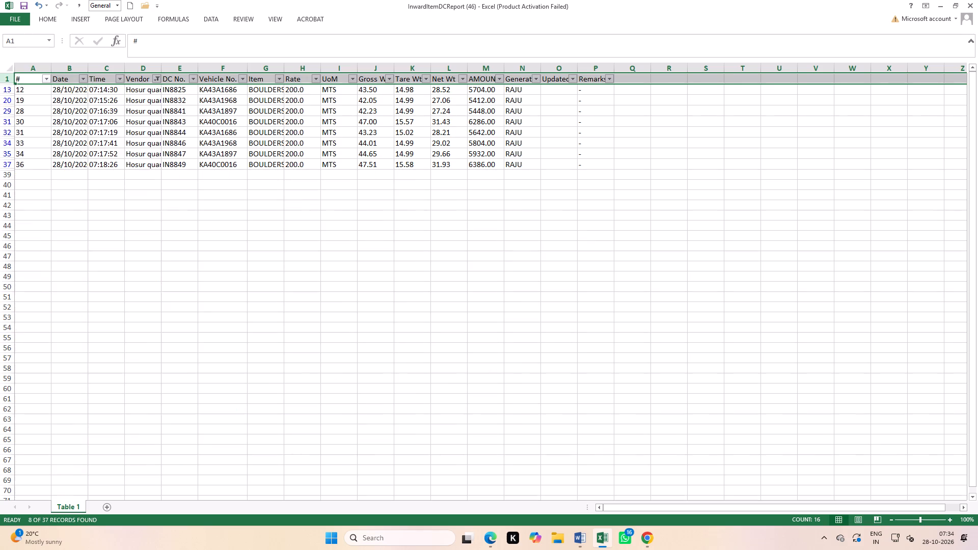
{"action": "left_click", "coordinate": [242, 83]}
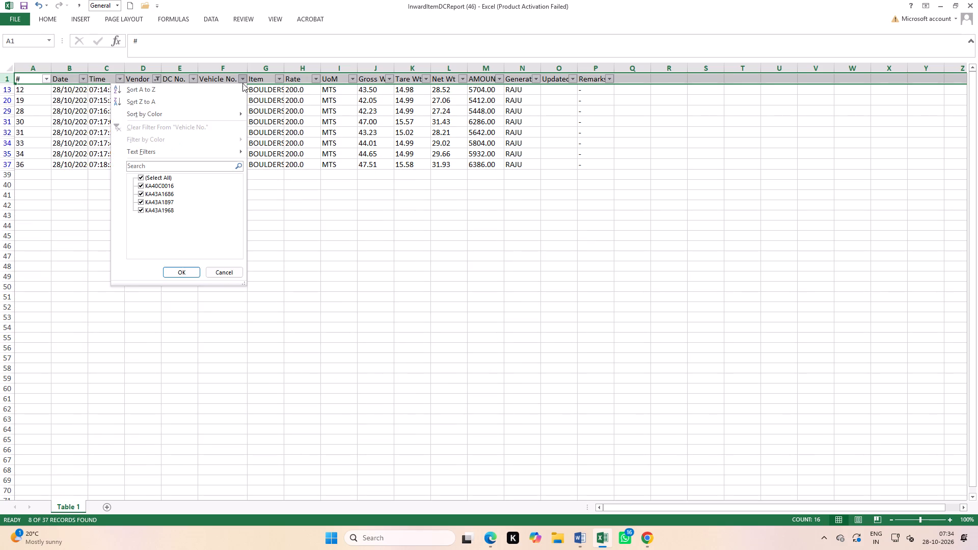
{"action": "left_click", "coordinate": [139, 174]}
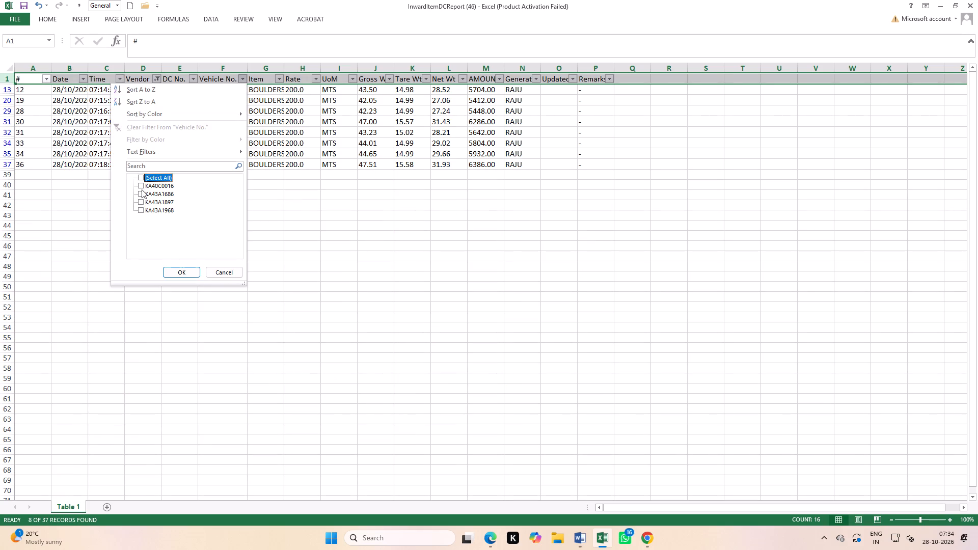
{"action": "left_click", "coordinate": [141, 185]}
{"action": "left_click", "coordinate": [184, 272]}
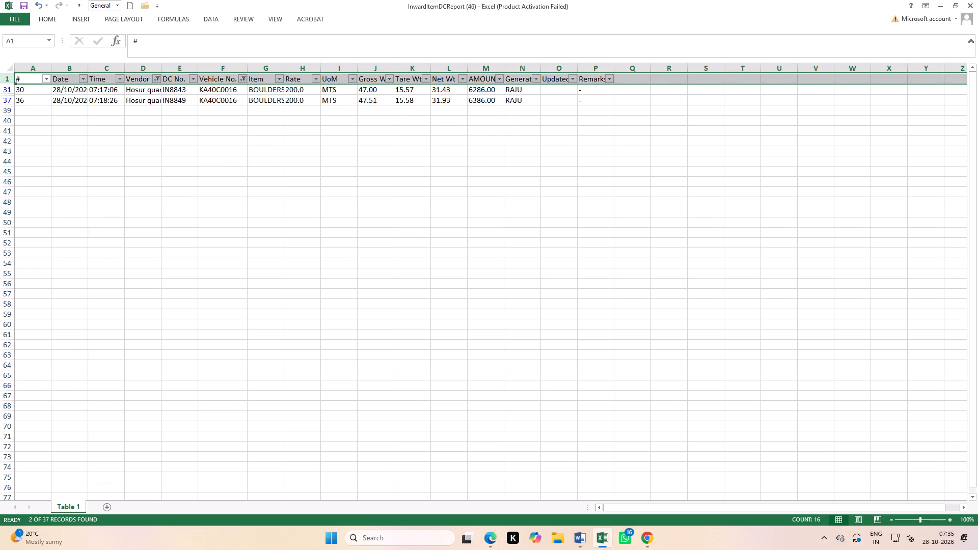
{"action": "left_click", "coordinate": [240, 77]}
{"action": "left_click", "coordinate": [141, 184]}
{"action": "left_click", "coordinate": [141, 193]}
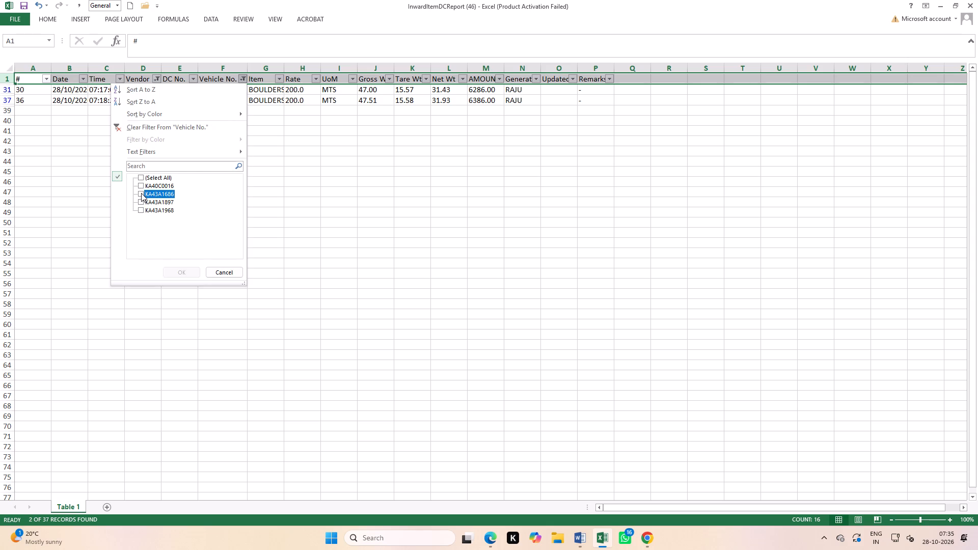
{"action": "left_click", "coordinate": [172, 272]}
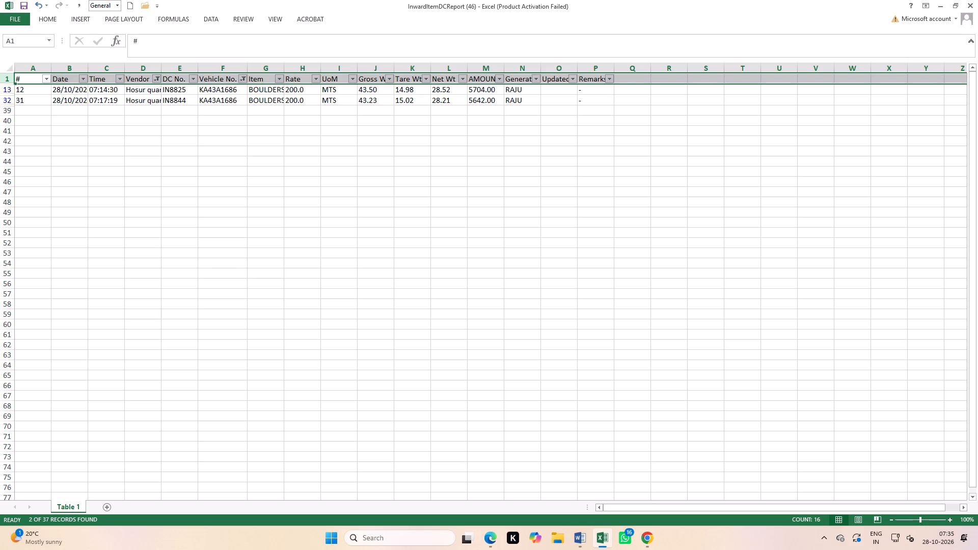
{"action": "left_click", "coordinate": [241, 82]}
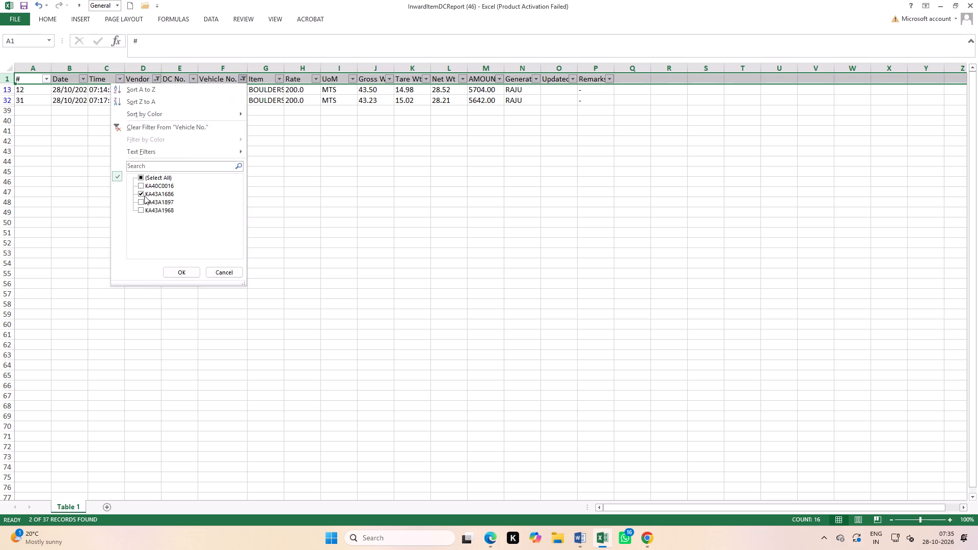
{"action": "left_click", "coordinate": [141, 191]}
{"action": "left_click", "coordinate": [144, 202]}
{"action": "left_click", "coordinate": [187, 273]}
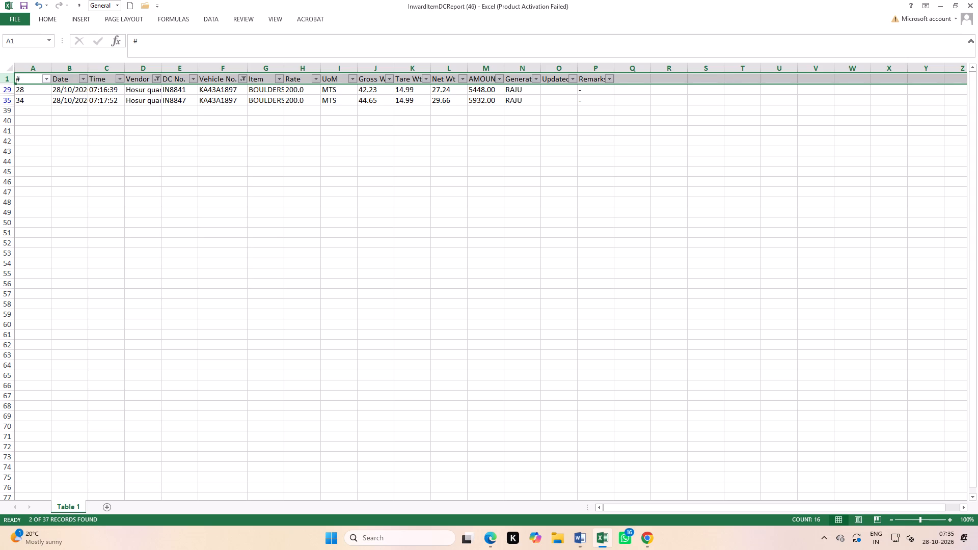
{"action": "left_click", "coordinate": [241, 80]}
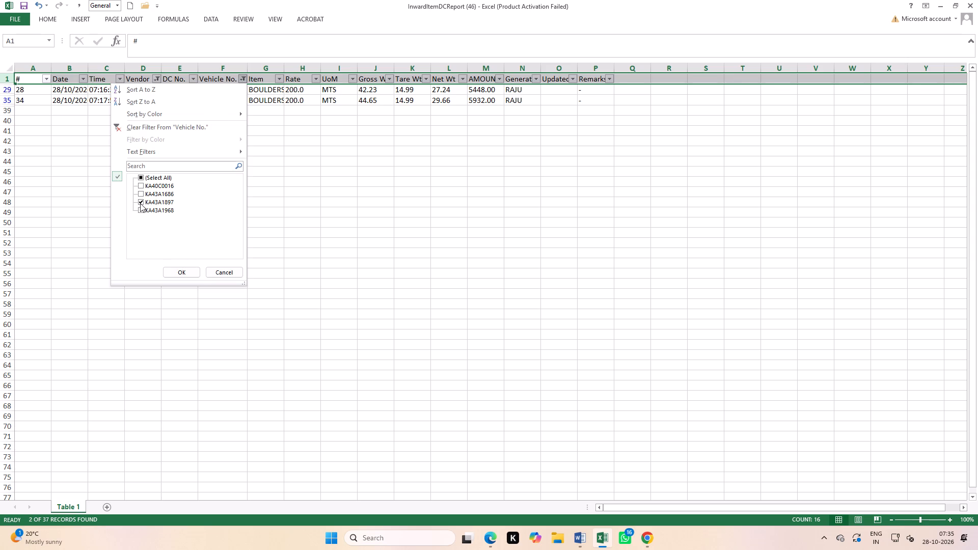
{"action": "left_click", "coordinate": [140, 203]}
{"action": "left_click", "coordinate": [142, 211]}
{"action": "left_click", "coordinate": [170, 270]}
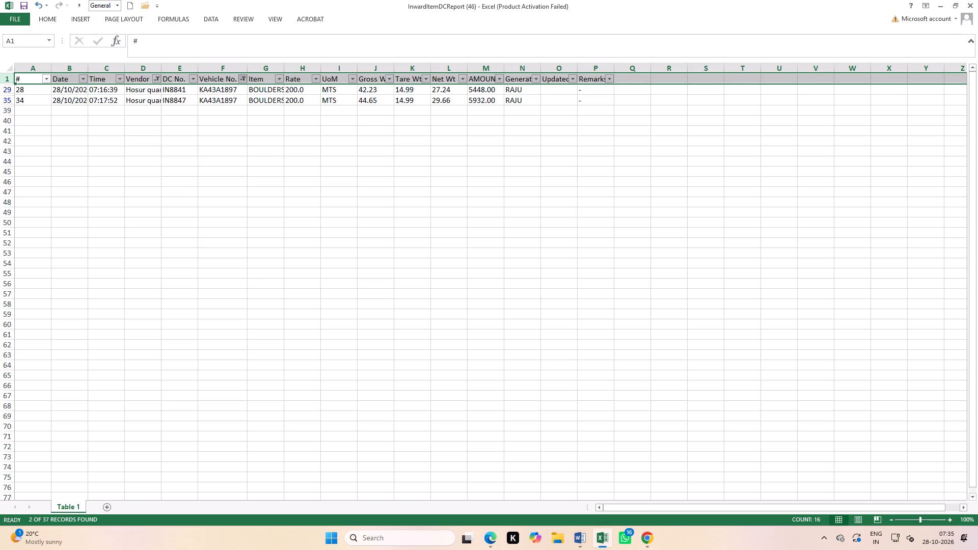
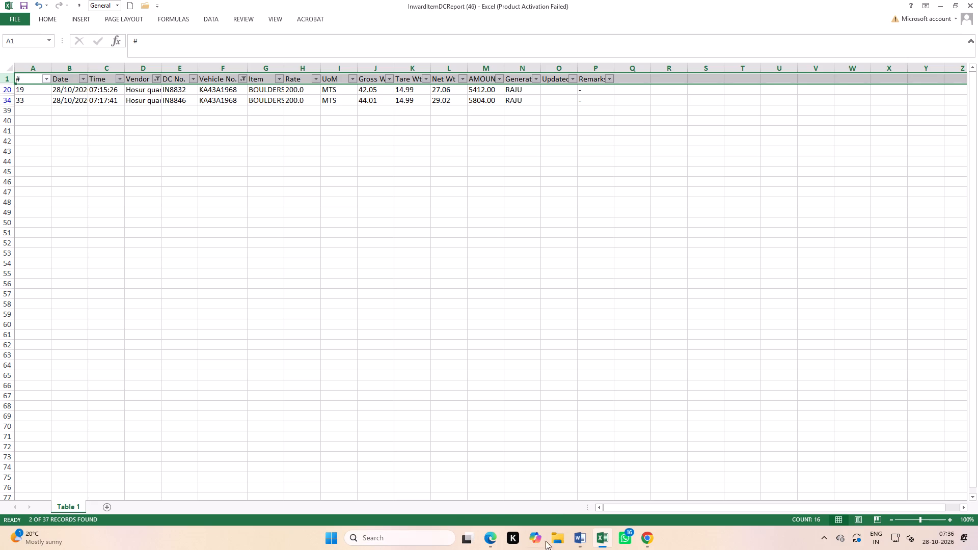
In Chrome, rerun the Inward Item DC Report with From Date 27/10/2026 20:00:00 and look through the listed entries.
{"action": "left_click", "coordinate": [643, 536]}
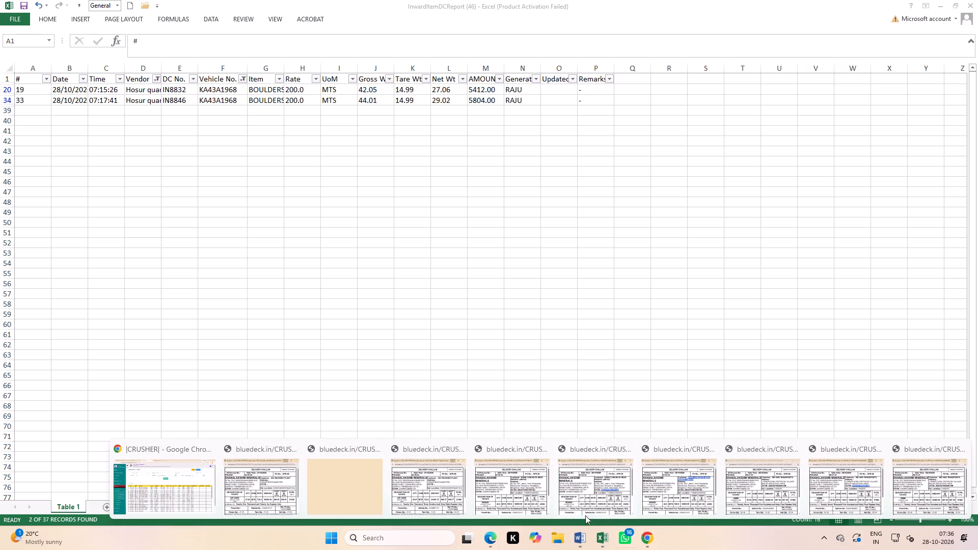
{"action": "left_click", "coordinate": [147, 477]}
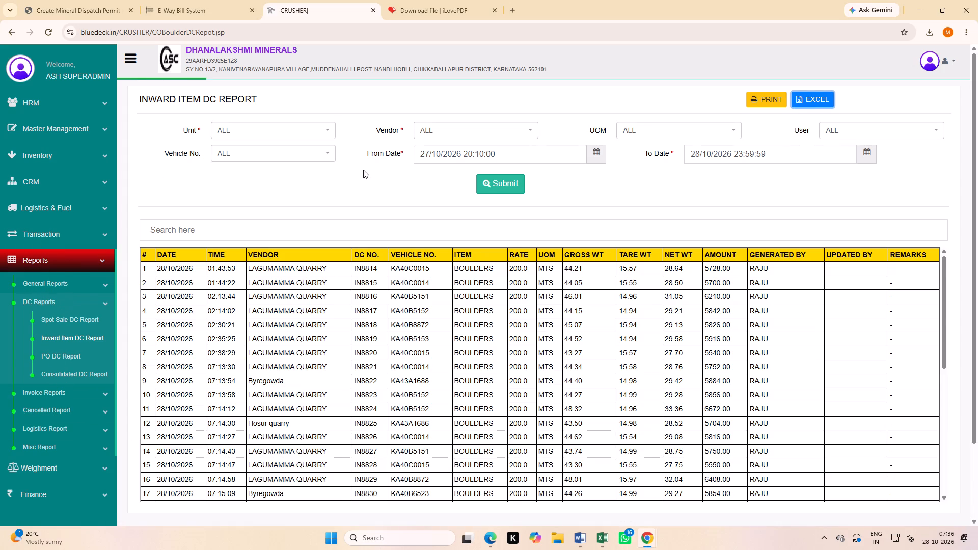
{"action": "left_click", "coordinate": [493, 155]}
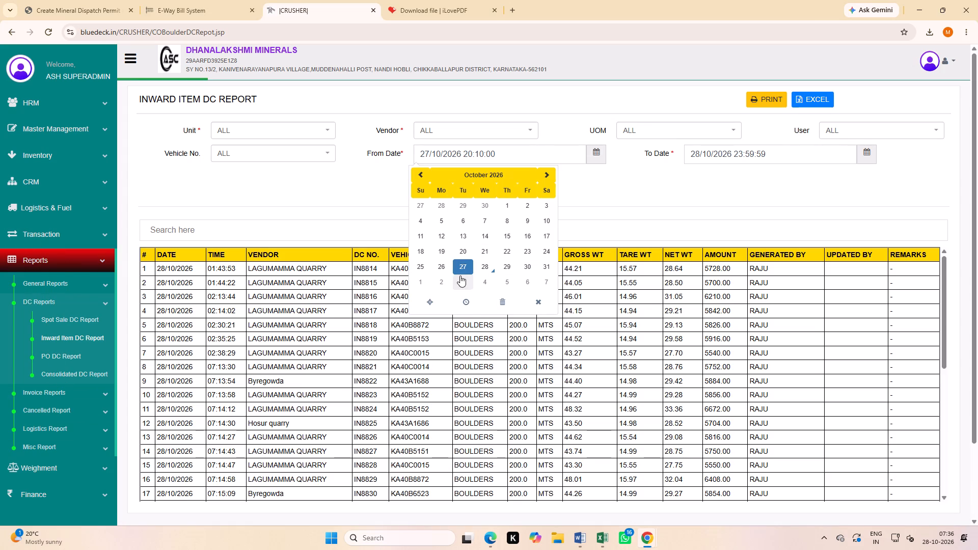
{"action": "left_click", "coordinate": [460, 301]}
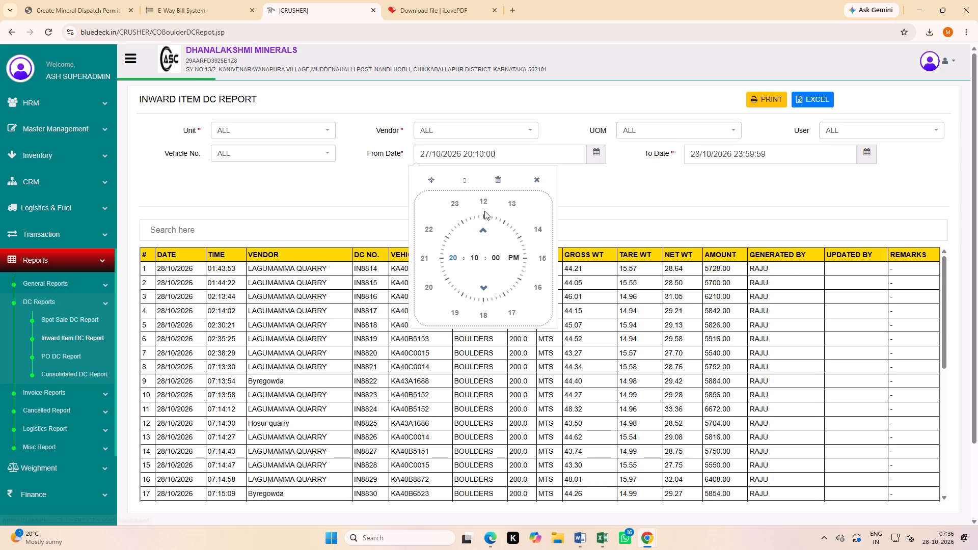
{"action": "left_click", "coordinate": [511, 258]}
{"action": "left_click", "coordinate": [511, 258]}
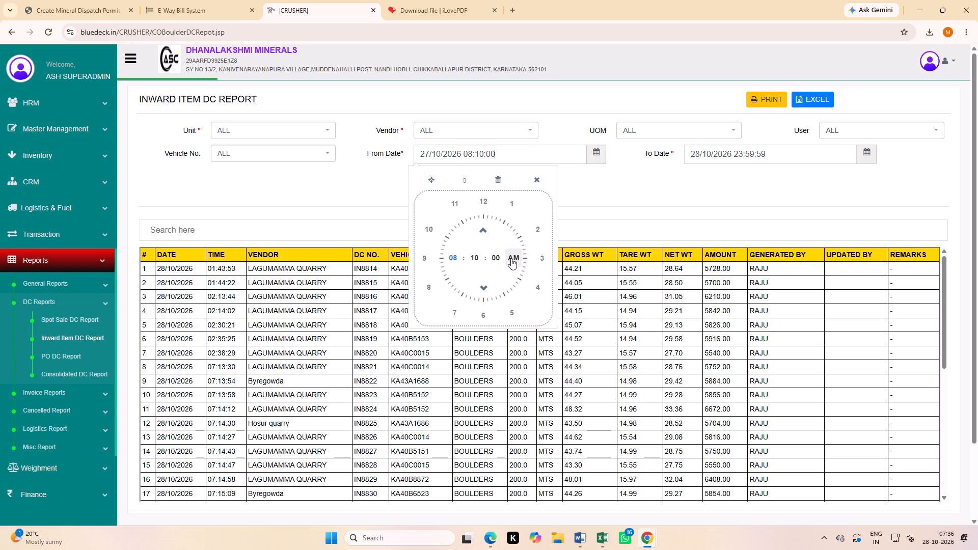
{"action": "left_click", "coordinate": [476, 263]}
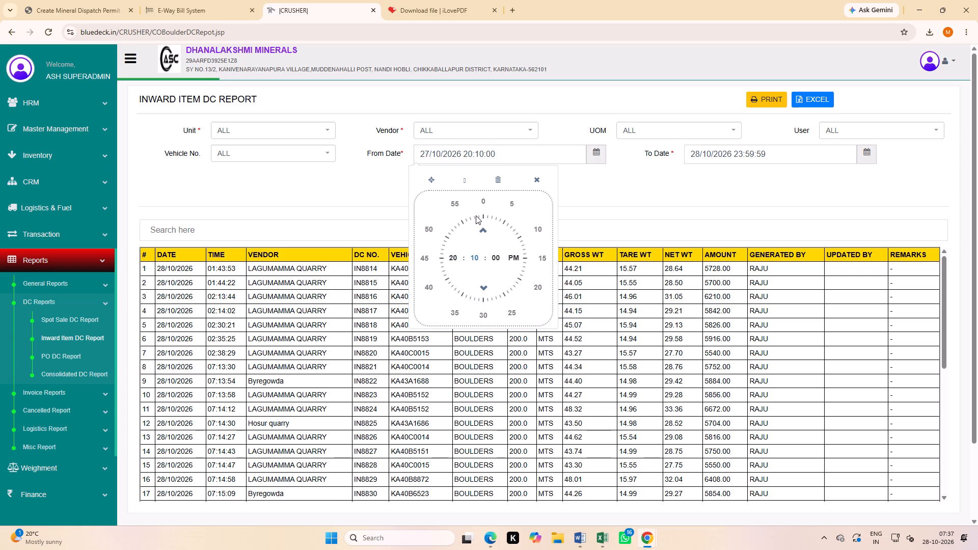
{"action": "left_click", "coordinate": [480, 204]}
{"action": "left_click", "coordinate": [585, 197]}
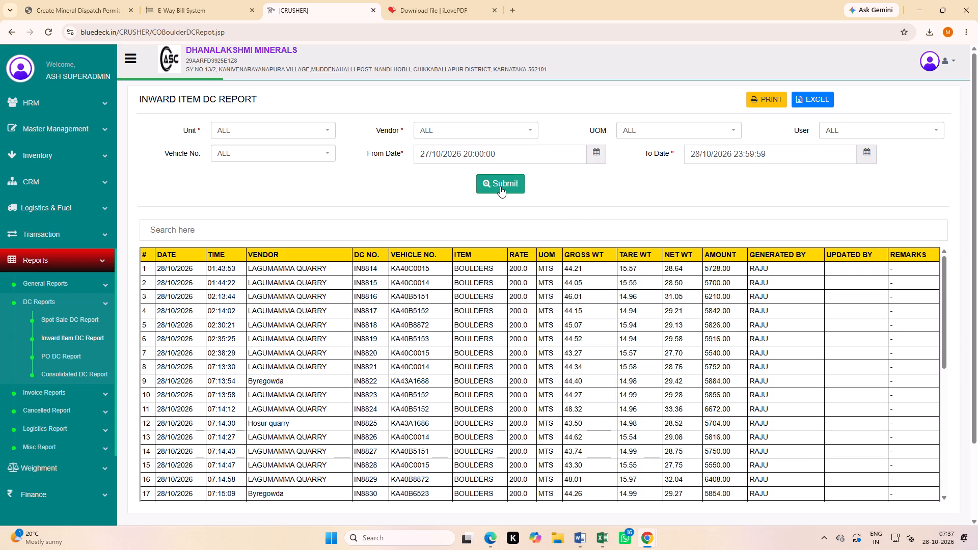
{"action": "left_click", "coordinate": [500, 186]}
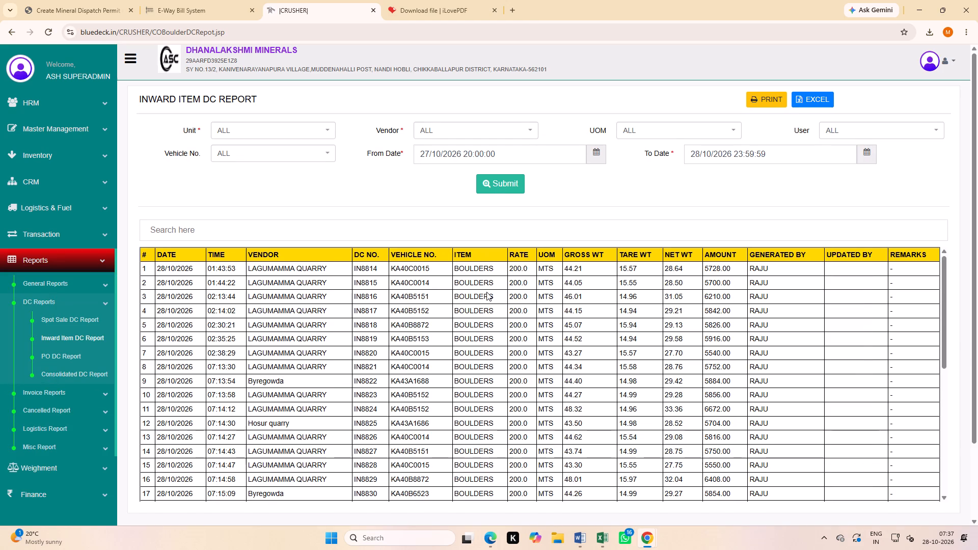
{"action": "scroll", "coordinate": [486, 292], "scroll_direction": "down", "scroll_amount": 9}
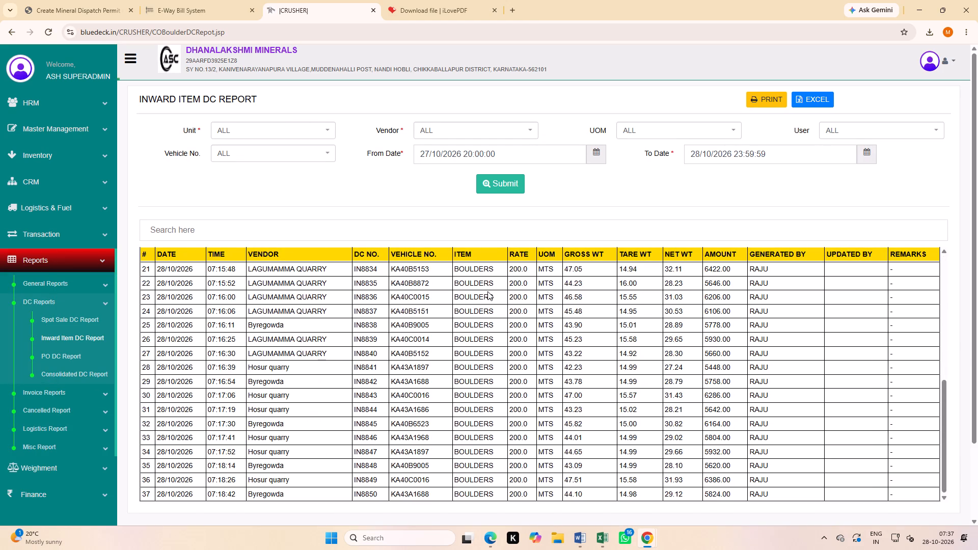
{"action": "scroll", "coordinate": [488, 291], "scroll_direction": "up", "scroll_amount": 7}
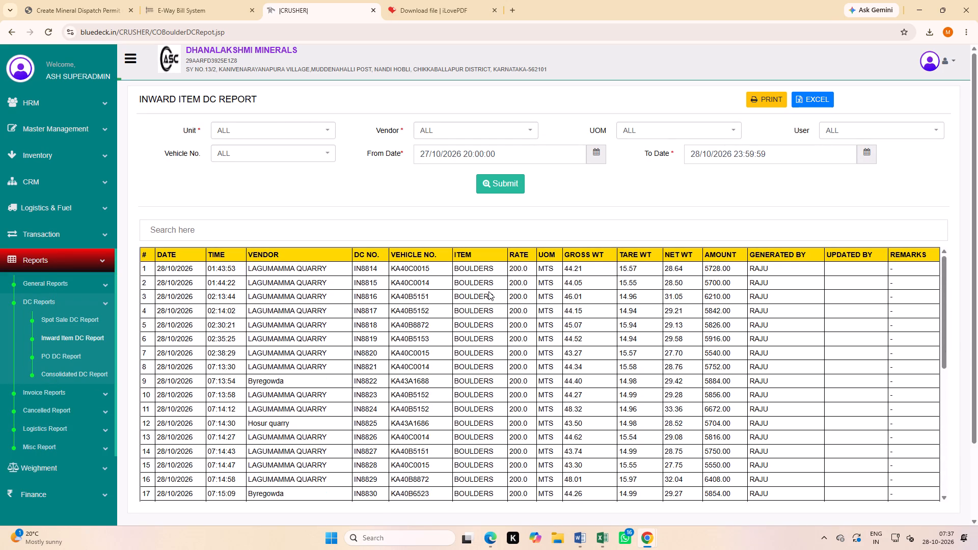
{"action": "scroll", "coordinate": [488, 291], "scroll_direction": "down", "scroll_amount": 6}
{"action": "scroll", "coordinate": [488, 291], "scroll_direction": "up", "scroll_amount": 4}
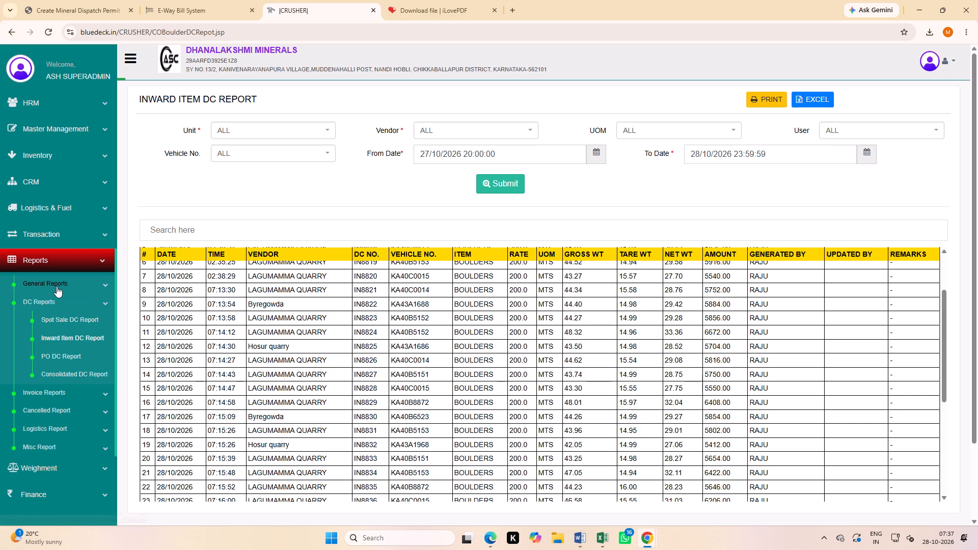
Generate the Daily Summary Report for all units with From Date 27/10/2026 20:00:00.
{"action": "left_click", "coordinate": [58, 284]}
{"action": "left_click", "coordinate": [76, 322]}
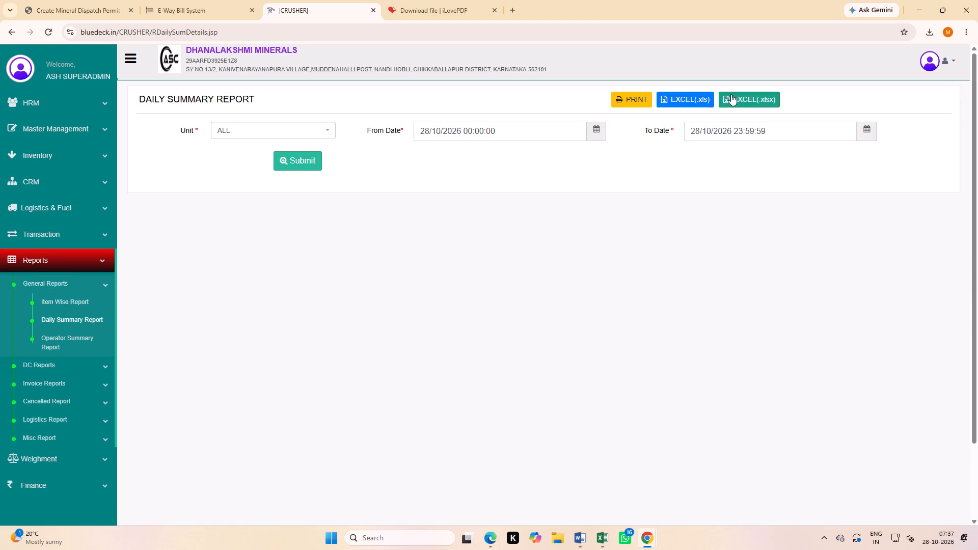
{"action": "left_click", "coordinate": [527, 134]}
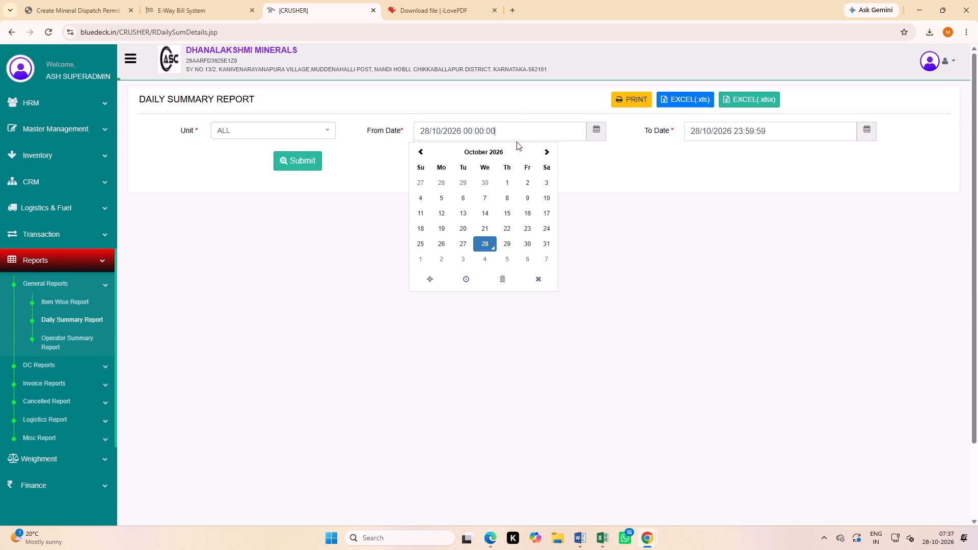
{"action": "left_click", "coordinate": [463, 244]}
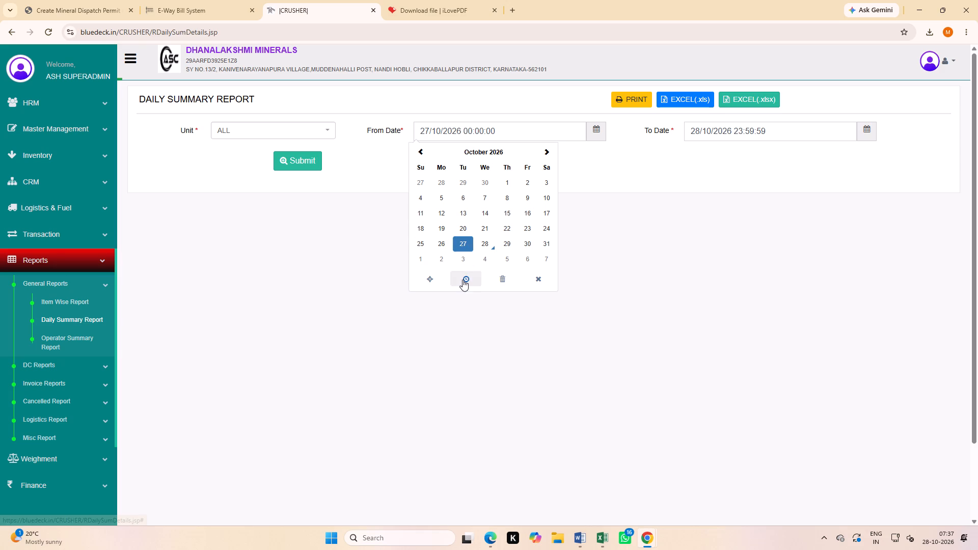
{"action": "left_click", "coordinate": [463, 280]}
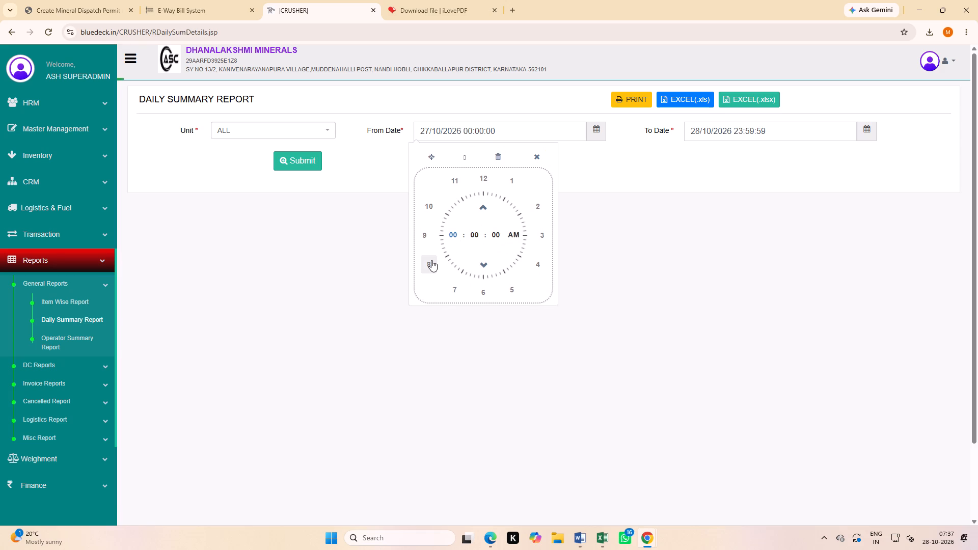
{"action": "left_click", "coordinate": [430, 260]}
{"action": "left_click", "coordinate": [509, 229]}
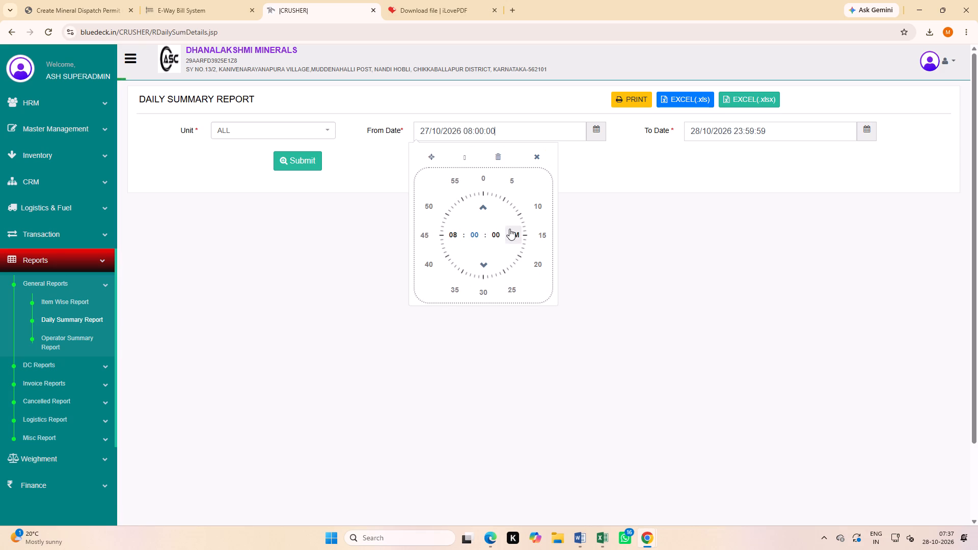
{"action": "left_click", "coordinate": [316, 164]}
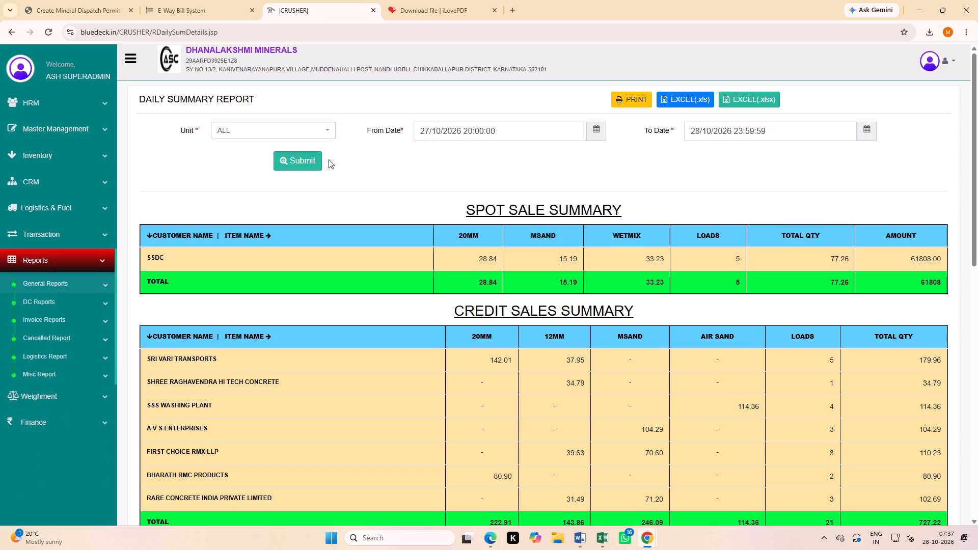
Examine the sales, inward, outward and collection summaries in the Daily Summary Report.
{"action": "scroll", "coordinate": [340, 198], "scroll_direction": "down", "scroll_amount": 5}
{"action": "scroll", "coordinate": [340, 256], "scroll_direction": "down", "scroll_amount": 7}
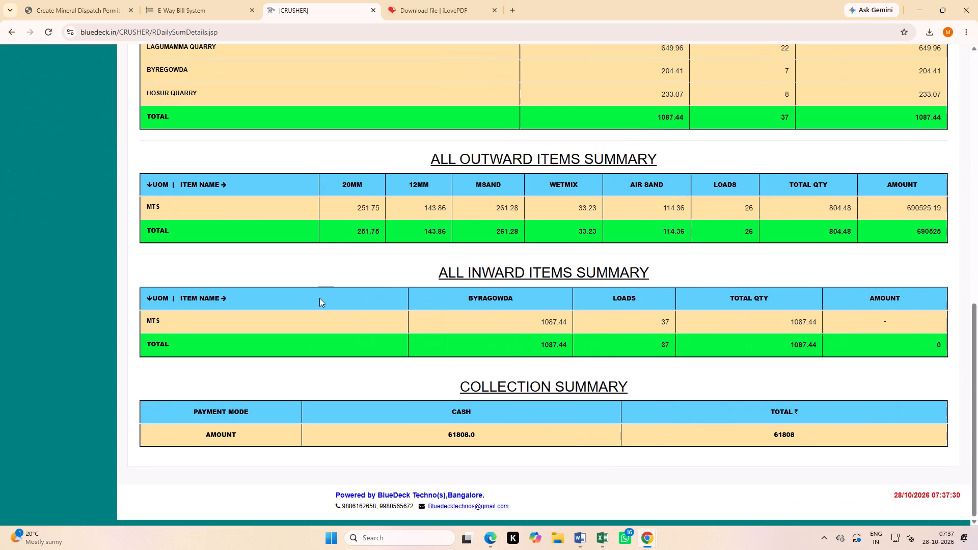
{"action": "scroll", "coordinate": [319, 300], "scroll_direction": "up", "scroll_amount": 2}
{"action": "scroll", "coordinate": [429, 317], "scroll_direction": "up", "scroll_amount": 1}
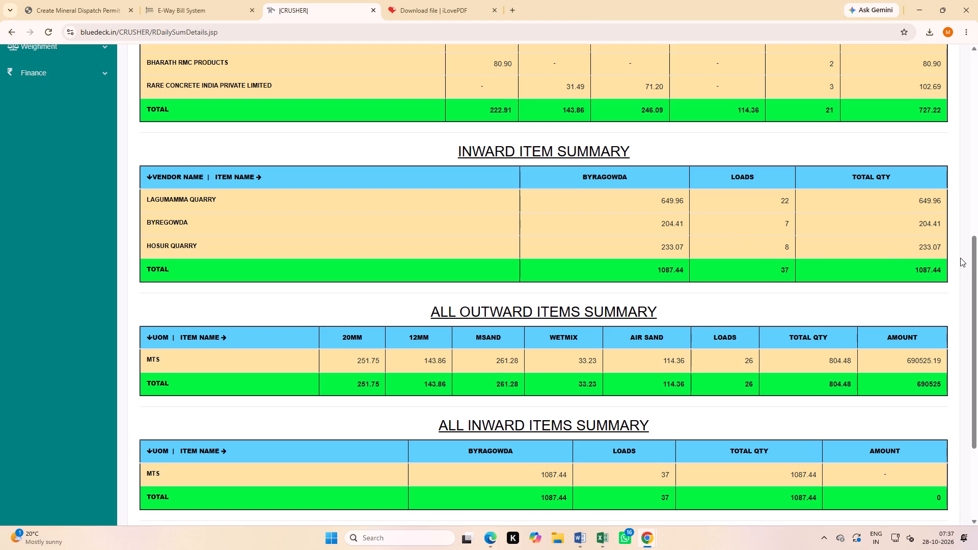
{"action": "scroll", "coordinate": [255, 311], "scroll_direction": "down", "scroll_amount": 3}
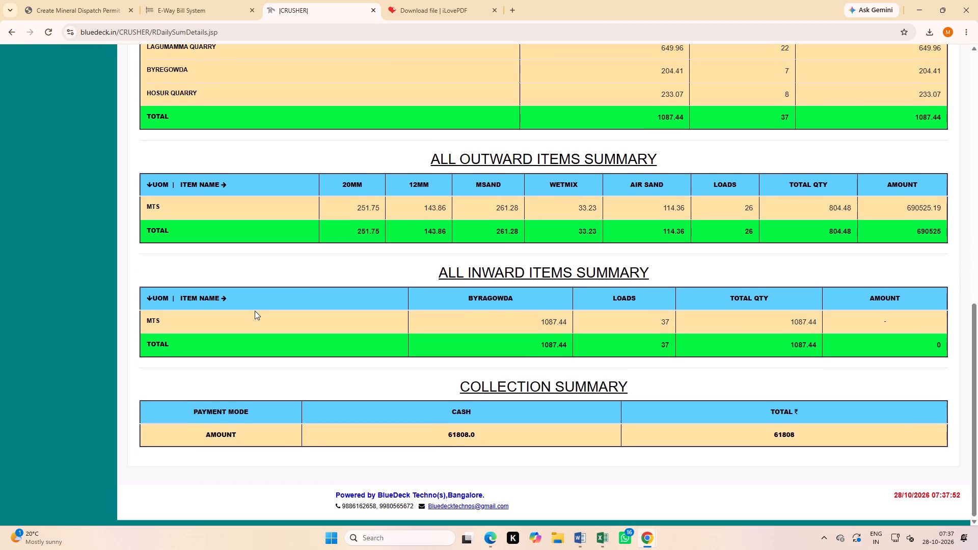
{"action": "scroll", "coordinate": [255, 311], "scroll_direction": "up", "scroll_amount": 8}
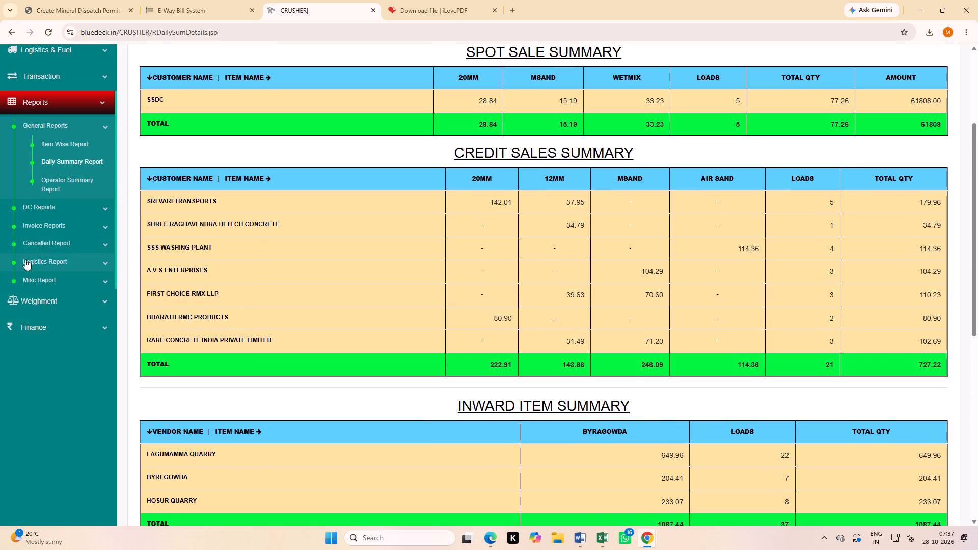
{"action": "scroll", "coordinate": [282, 207], "scroll_direction": "up", "scroll_amount": 1}
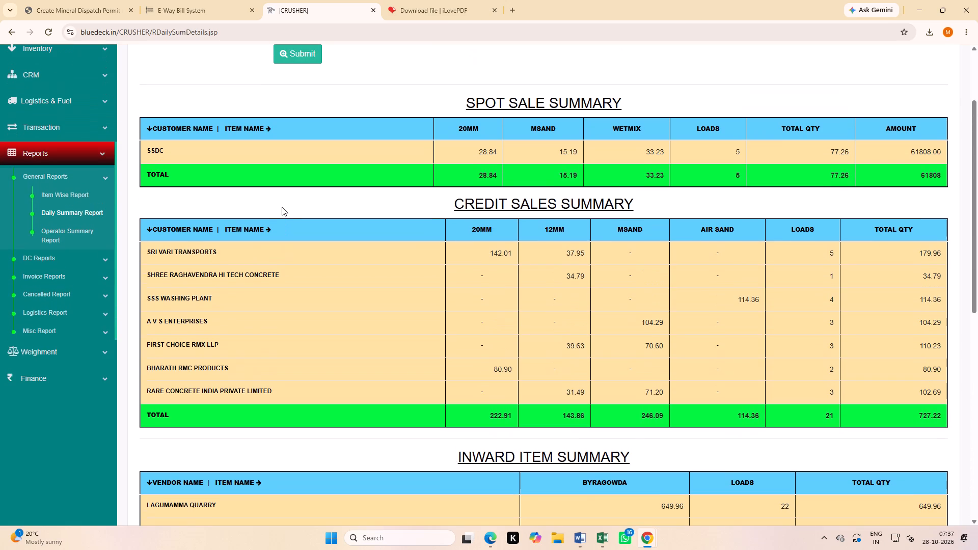
Reopen the Daily Summary Report and generate it with From Date 01/10/2026 00:00:00.
{"action": "left_click", "coordinate": [42, 171]}
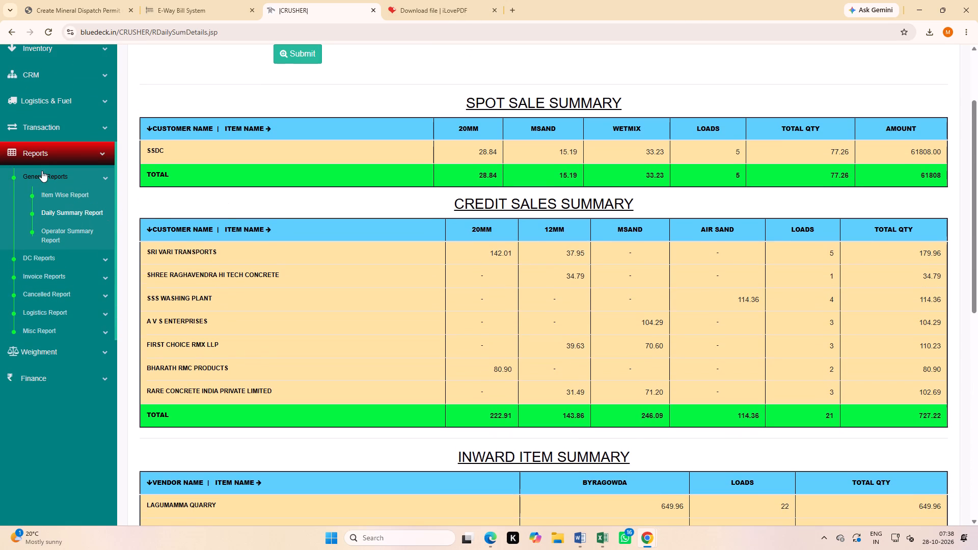
{"action": "left_click", "coordinate": [42, 170]}
{"action": "left_click", "coordinate": [59, 209]}
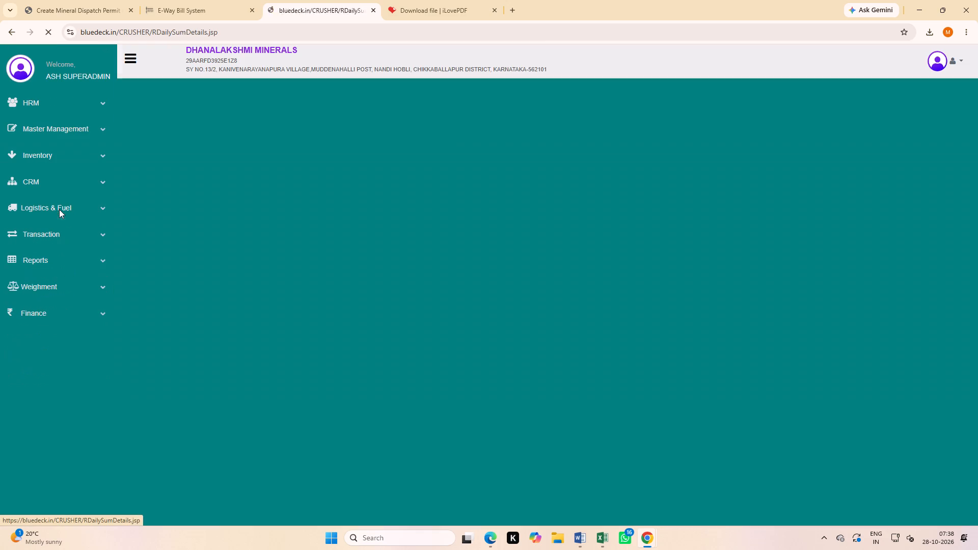
{"action": "left_click", "coordinate": [516, 134]}
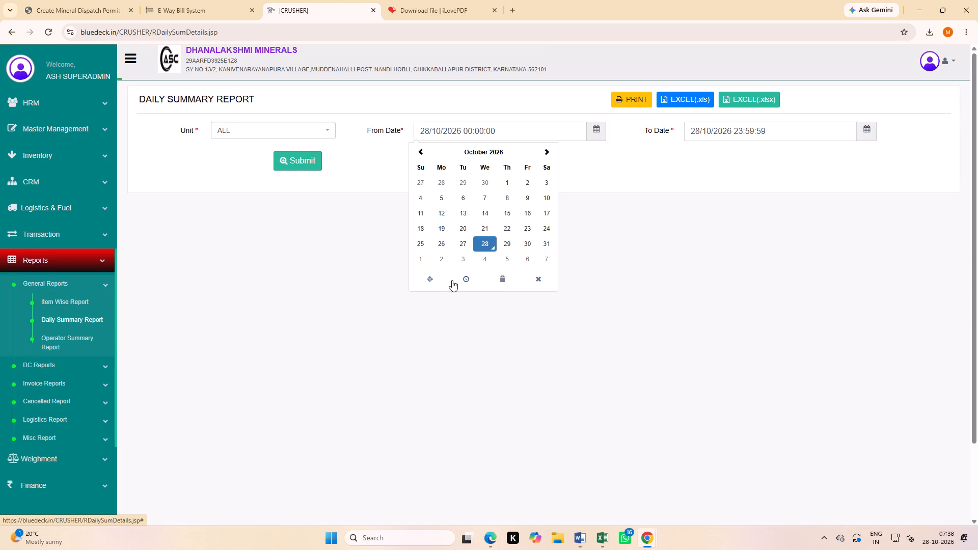
{"action": "left_click", "coordinate": [503, 182]}
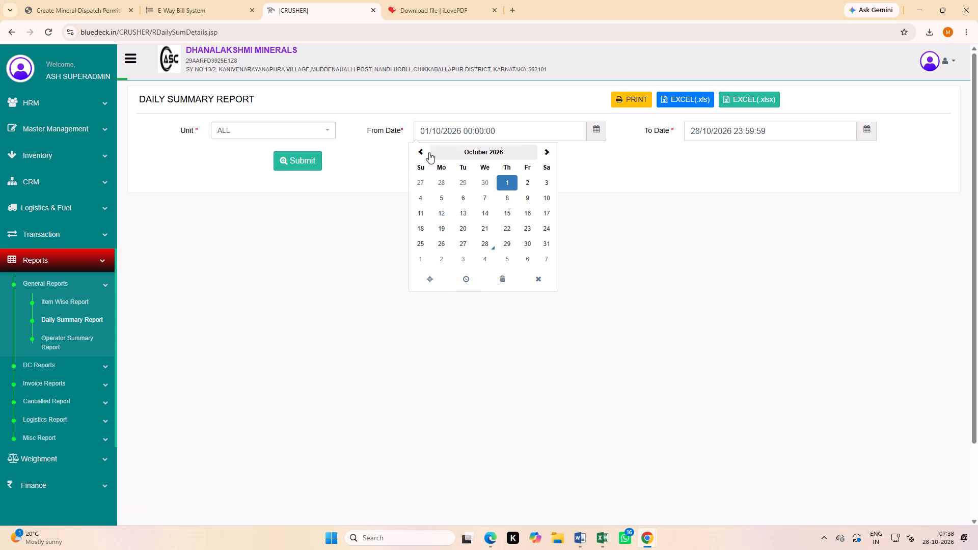
{"action": "left_click", "coordinate": [309, 160]}
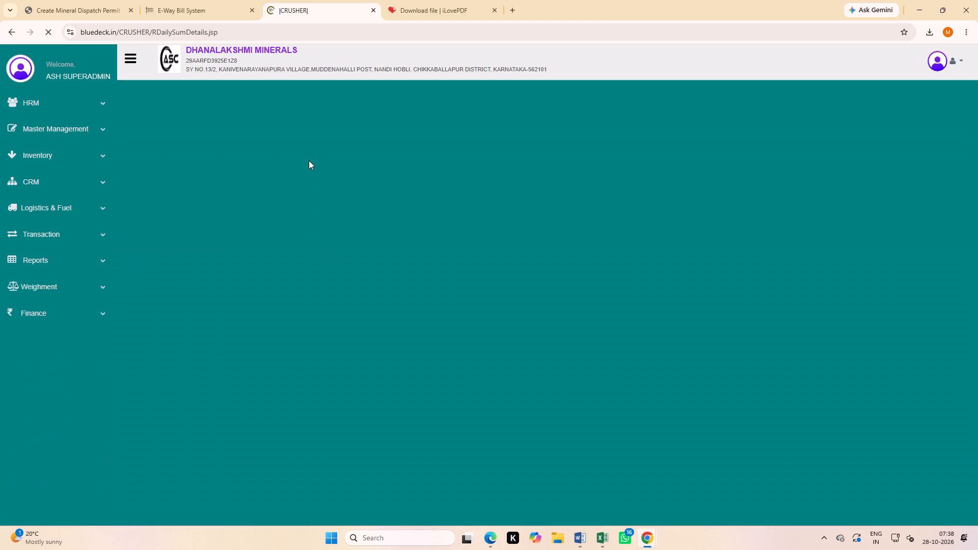
Examine the month's Inward Item Summary by vendor, including its total quantity, alongside the credit sales and outward summaries.
{"action": "scroll", "coordinate": [364, 382], "scroll_direction": "down", "scroll_amount": 6}
{"action": "scroll", "coordinate": [317, 381], "scroll_direction": "down", "scroll_amount": 9}
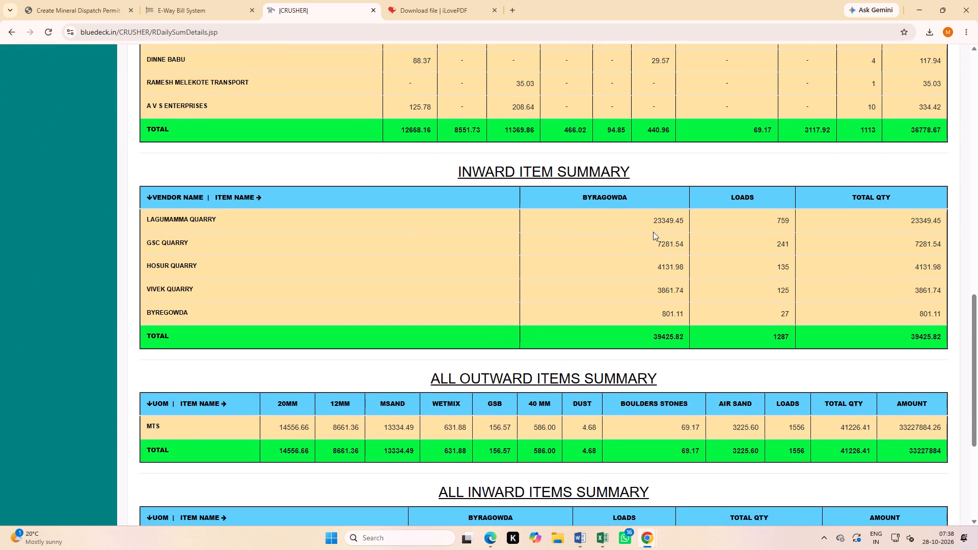
{"action": "scroll", "coordinate": [475, 298], "scroll_direction": "down", "scroll_amount": 2}
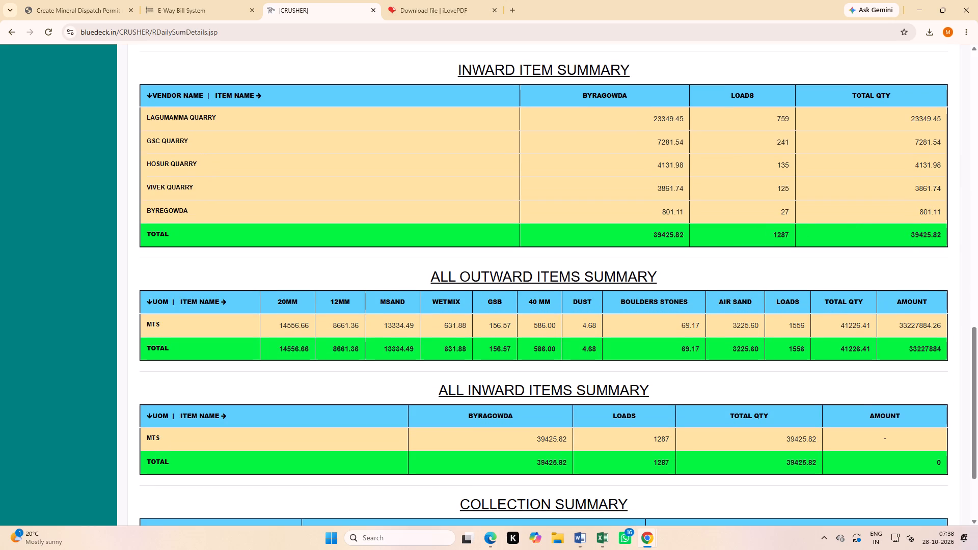
{"action": "left_click_drag", "start_coordinate": [940, 234], "coordinate": [902, 246]}
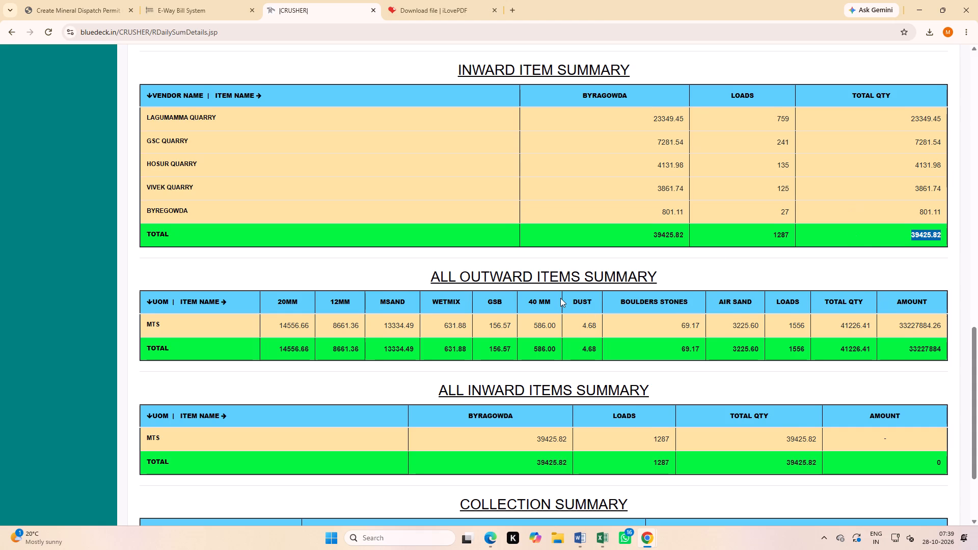
{"action": "scroll", "coordinate": [560, 298], "scroll_direction": "up", "scroll_amount": 1}
{"action": "scroll", "coordinate": [560, 298], "scroll_direction": "down", "scroll_amount": 1}
{"action": "left_click", "coordinate": [938, 241]}
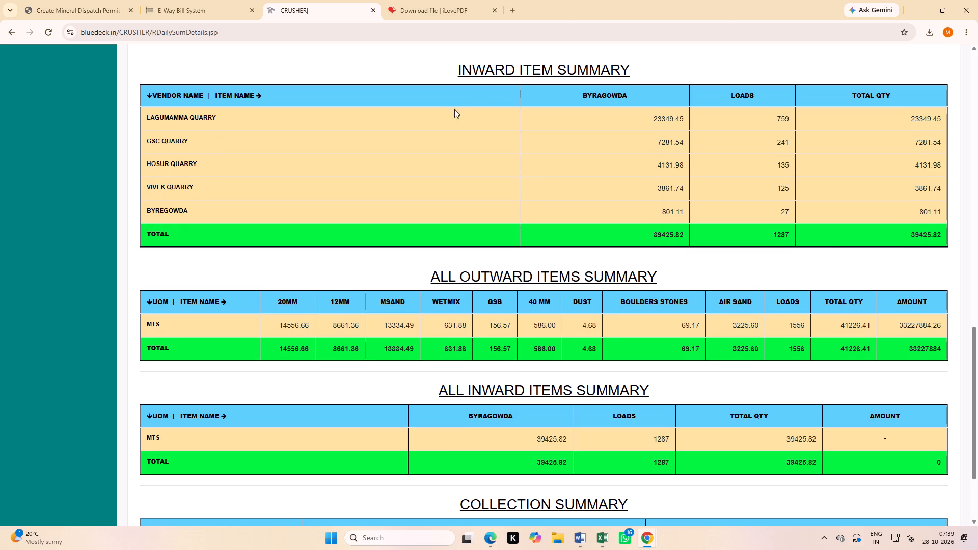
{"action": "scroll", "coordinate": [421, 211], "scroll_direction": "up", "scroll_amount": 3}
{"action": "scroll", "coordinate": [421, 211], "scroll_direction": "down", "scroll_amount": 2}
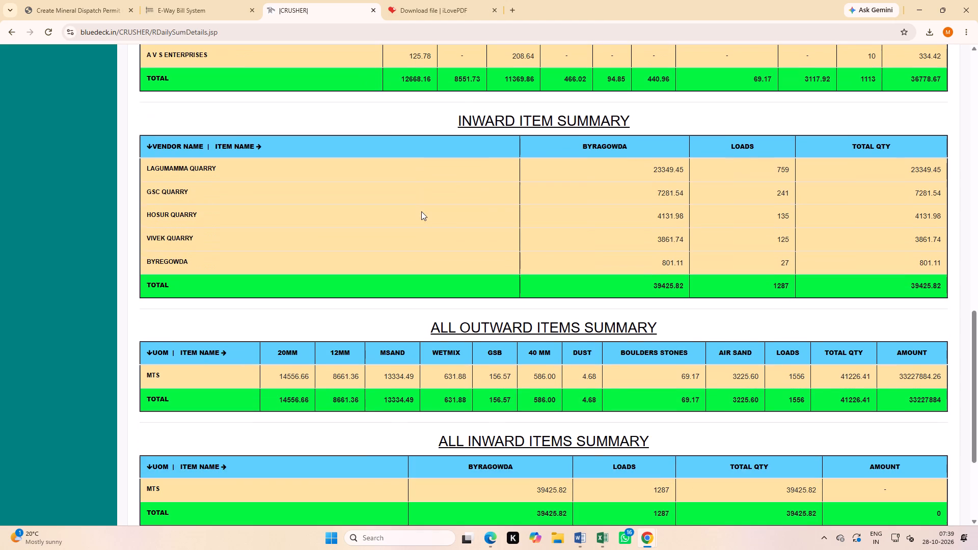
{"action": "scroll", "coordinate": [196, 237], "scroll_direction": "up", "scroll_amount": 6}
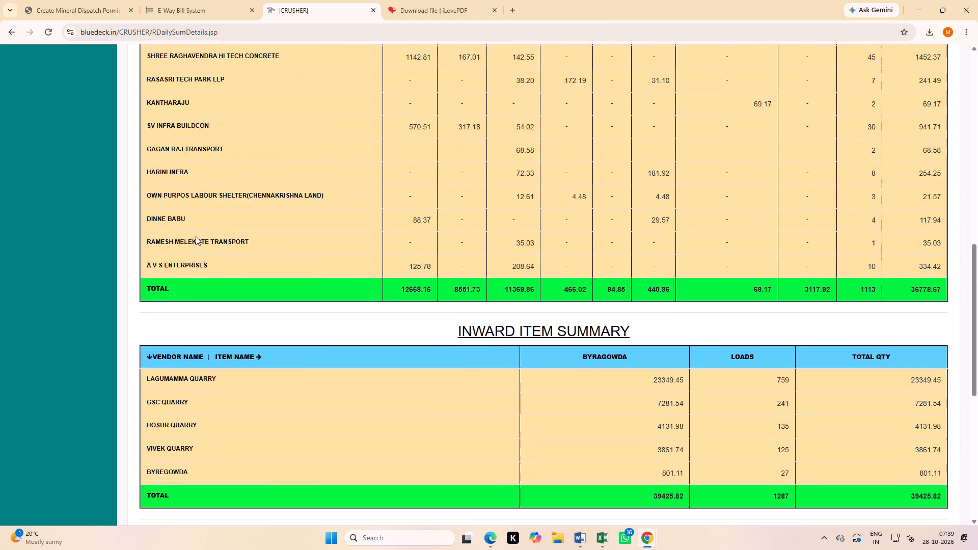
Compare the month's Credit Sales Summary by customer with the inward, outward and collection summaries.
{"action": "scroll", "coordinate": [76, 184], "scroll_direction": "up", "scroll_amount": 4}
{"action": "scroll", "coordinate": [140, 181], "scroll_direction": "up", "scroll_amount": 2}
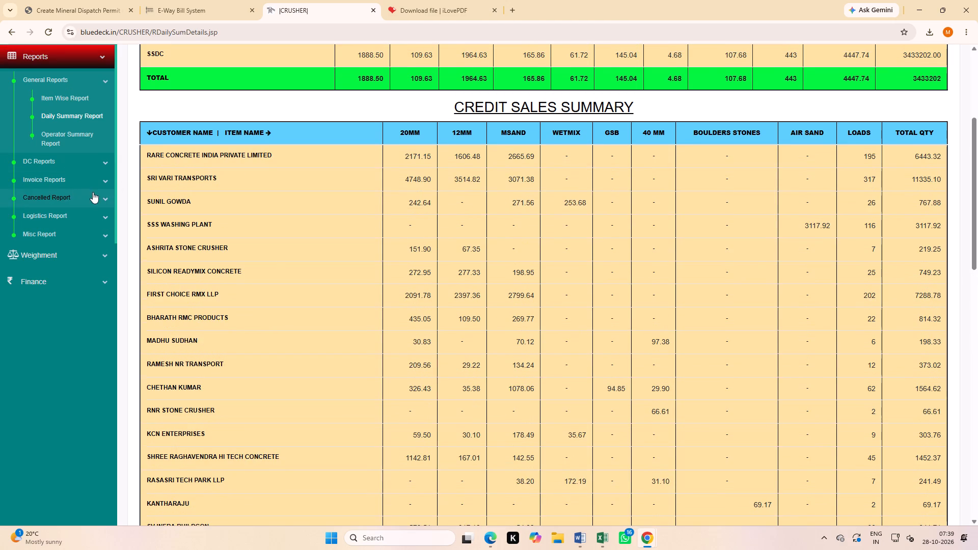
{"action": "scroll", "coordinate": [236, 208], "scroll_direction": "down", "scroll_amount": 4}
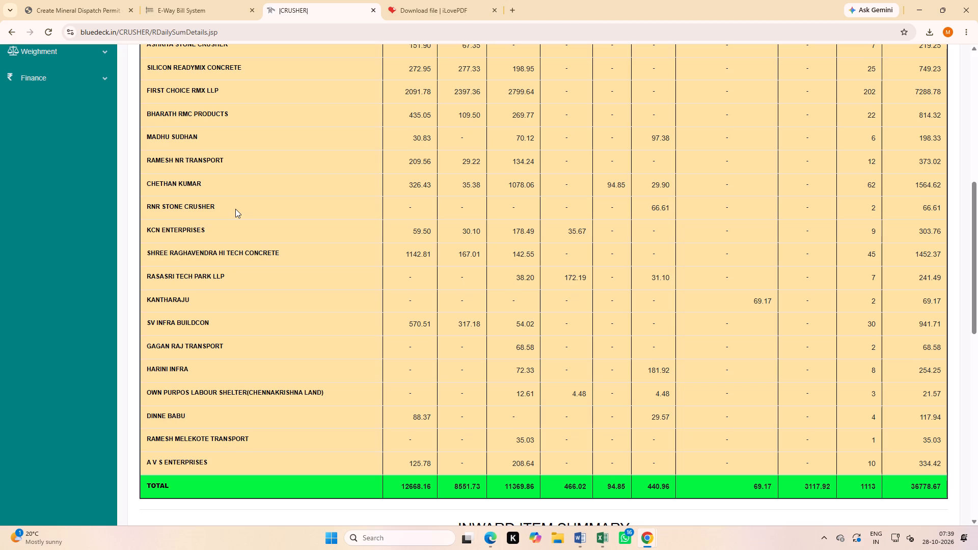
{"action": "scroll", "coordinate": [243, 217], "scroll_direction": "down", "scroll_amount": 9}
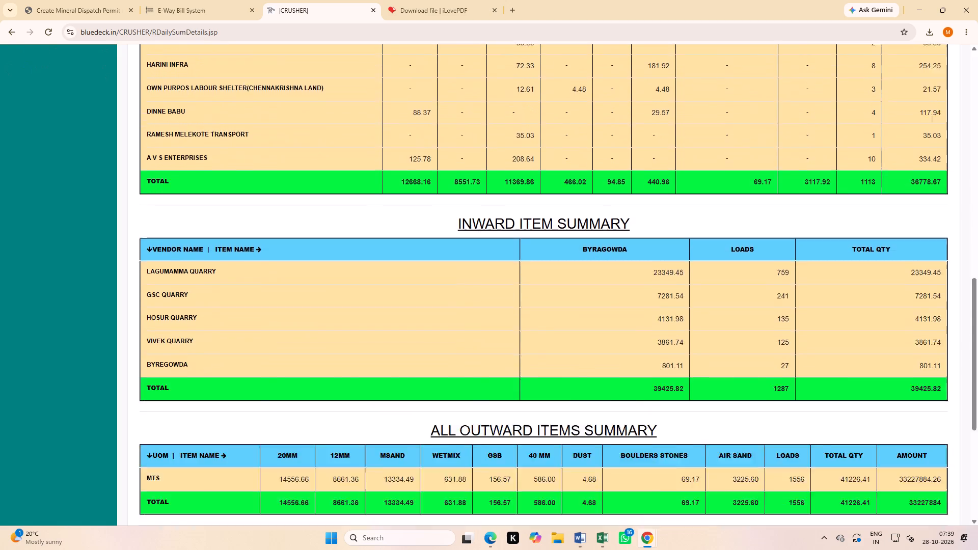
{"action": "scroll", "coordinate": [244, 217], "scroll_direction": "down", "scroll_amount": 2}
{"action": "scroll", "coordinate": [244, 217], "scroll_direction": "up", "scroll_amount": 2}
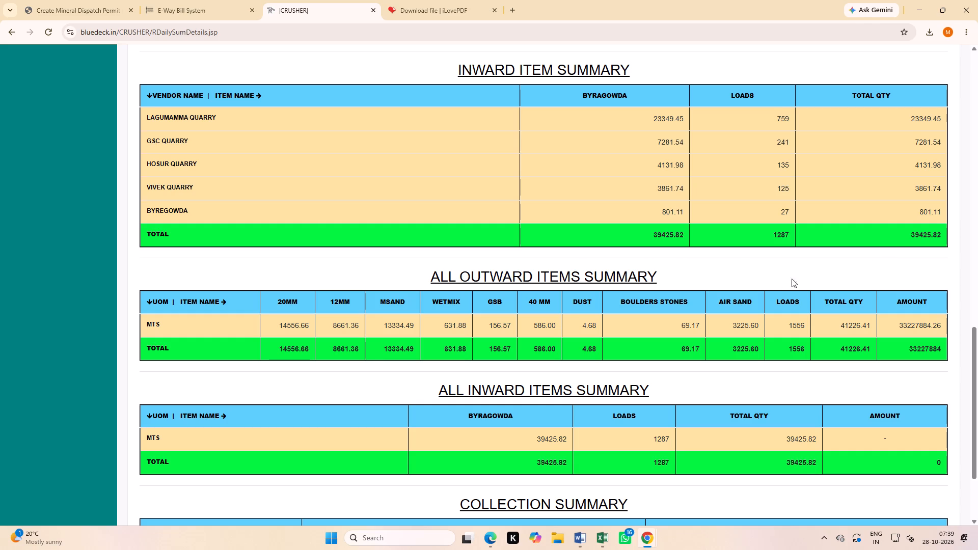
{"action": "scroll", "coordinate": [560, 367], "scroll_direction": "up", "scroll_amount": 5}
{"action": "scroll", "coordinate": [372, 265], "scroll_direction": "up", "scroll_amount": 5}
{"action": "scroll", "coordinate": [228, 219], "scroll_direction": "up", "scroll_amount": 2}
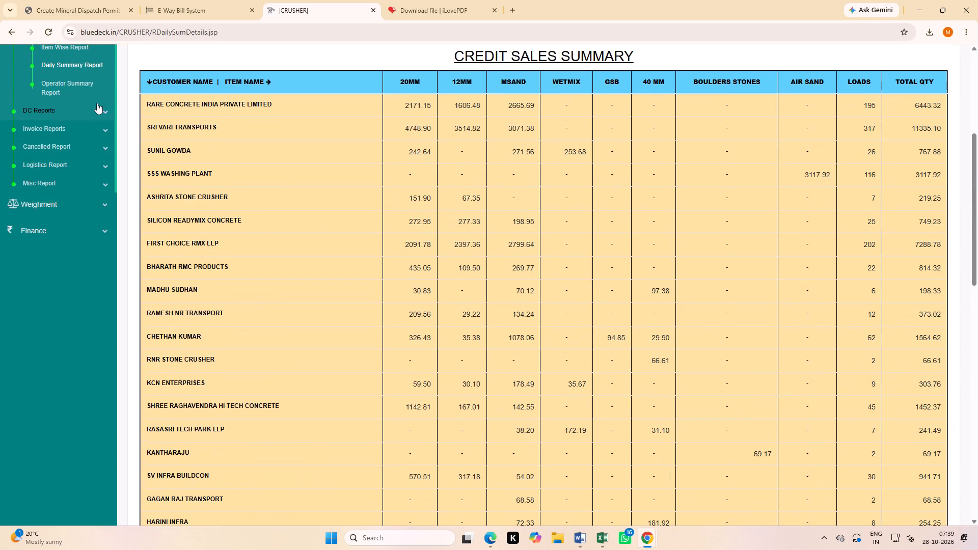
{"action": "scroll", "coordinate": [78, 117], "scroll_direction": "up", "scroll_amount": 3}
{"action": "scroll", "coordinate": [258, 312], "scroll_direction": "down", "scroll_amount": 4}
{"action": "scroll", "coordinate": [262, 300], "scroll_direction": "up", "scroll_amount": 1}
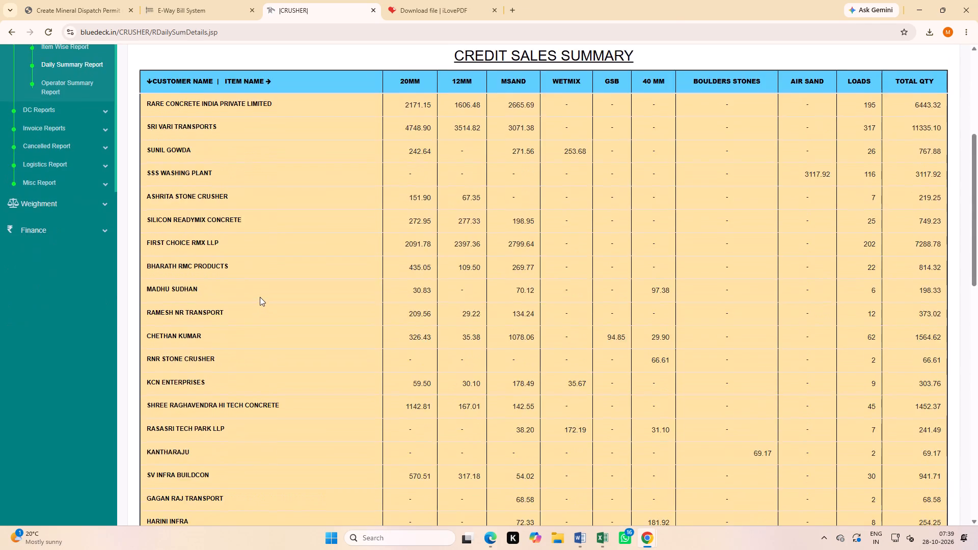
{"action": "scroll", "coordinate": [259, 297], "scroll_direction": "down", "scroll_amount": 5}
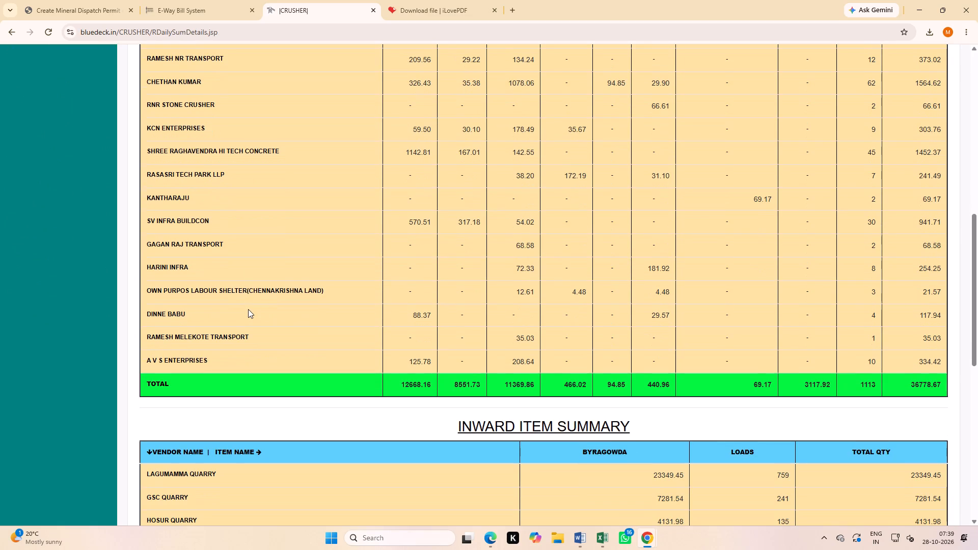
{"action": "scroll", "coordinate": [248, 309], "scroll_direction": "down", "scroll_amount": 8}
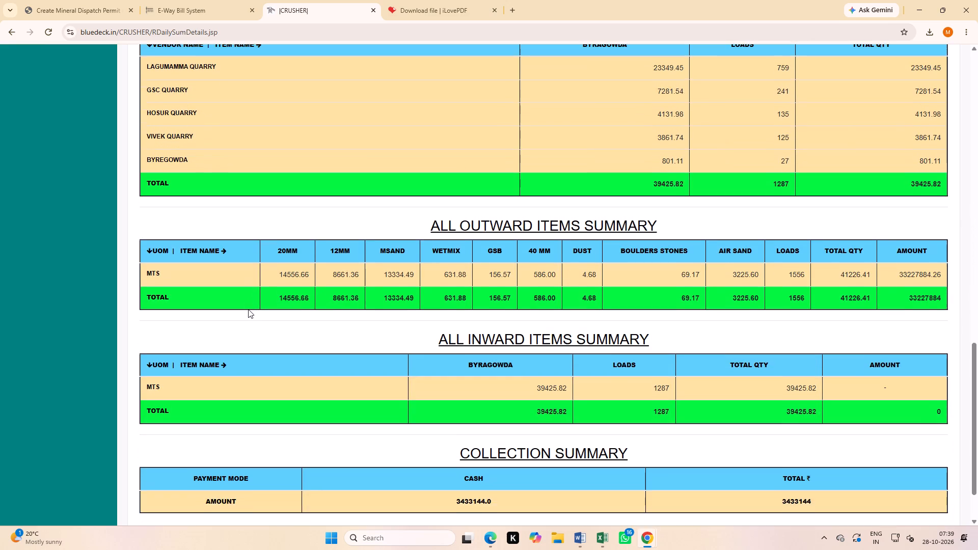
{"action": "scroll", "coordinate": [248, 309], "scroll_direction": "down", "scroll_amount": 3}
{"action": "scroll", "coordinate": [248, 309], "scroll_direction": "up", "scroll_amount": 16}
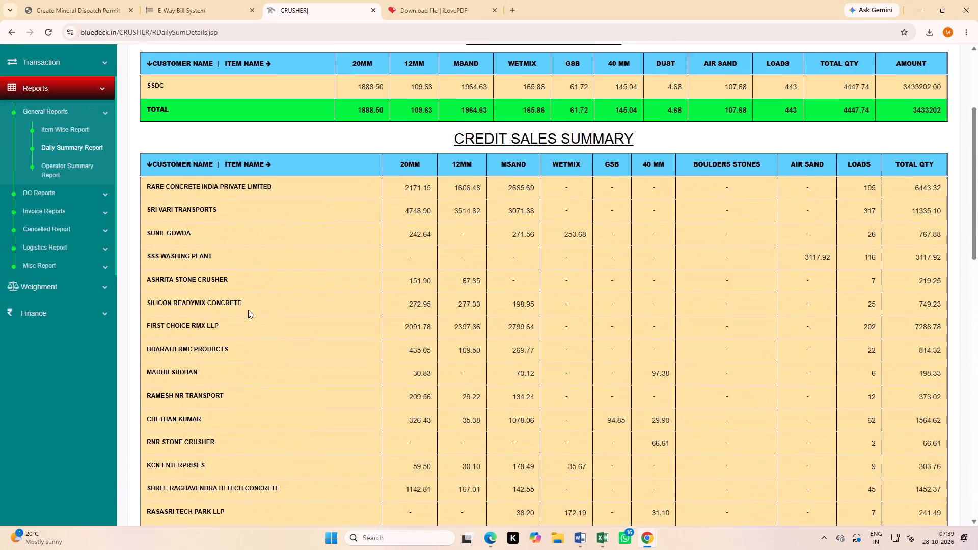
{"action": "scroll", "coordinate": [248, 310], "scroll_direction": "up", "scroll_amount": 2}
Examine the Boulders Stones total in the All Outward Items Summary alongside the total inward and outward quantities.
{"action": "scroll", "coordinate": [248, 310], "scroll_direction": "down", "scroll_amount": 11}
{"action": "scroll", "coordinate": [395, 235], "scroll_direction": "down", "scroll_amount": 6}
{"action": "scroll", "coordinate": [402, 294], "scroll_direction": "down", "scroll_amount": 5}
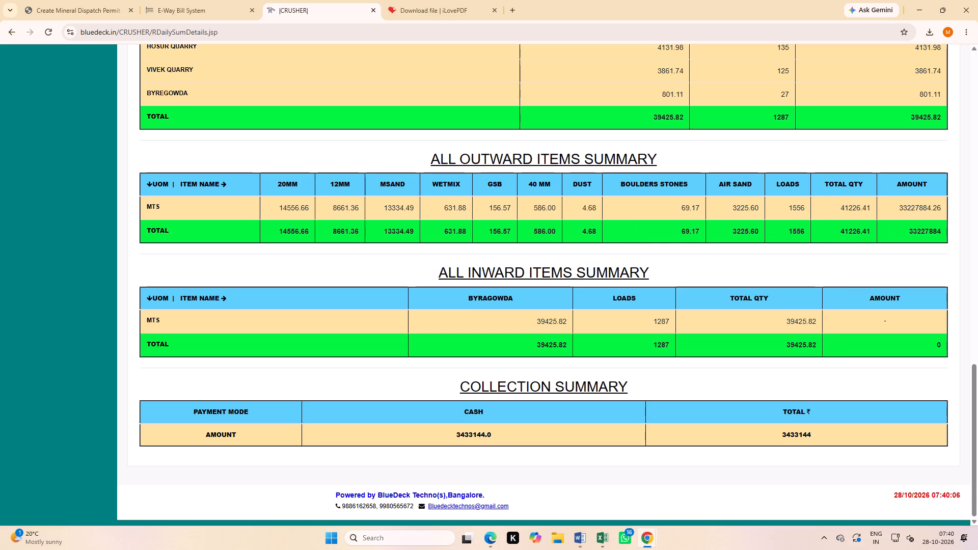
{"action": "left_click_drag", "start_coordinate": [677, 228], "coordinate": [686, 230]}
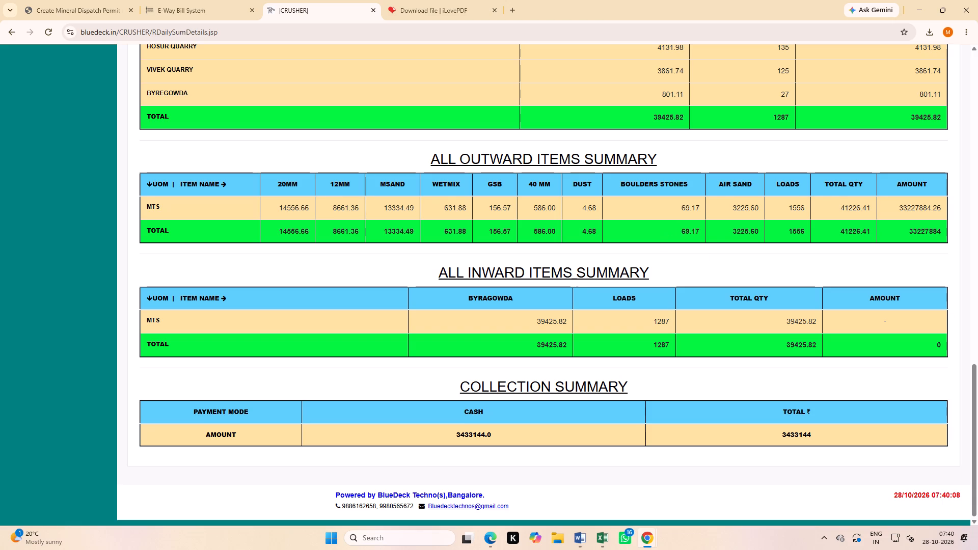
{"action": "left_click_drag", "start_coordinate": [686, 230], "coordinate": [692, 230]}
{"action": "left_click", "coordinate": [695, 233]}
{"action": "left_click_drag", "start_coordinate": [703, 230], "coordinate": [669, 240]}
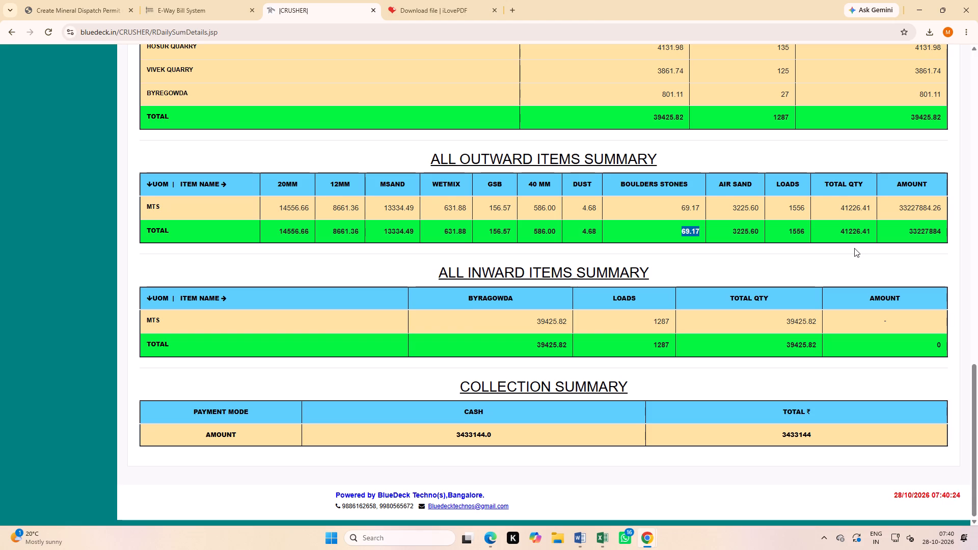
{"action": "left_click", "coordinate": [691, 247]}
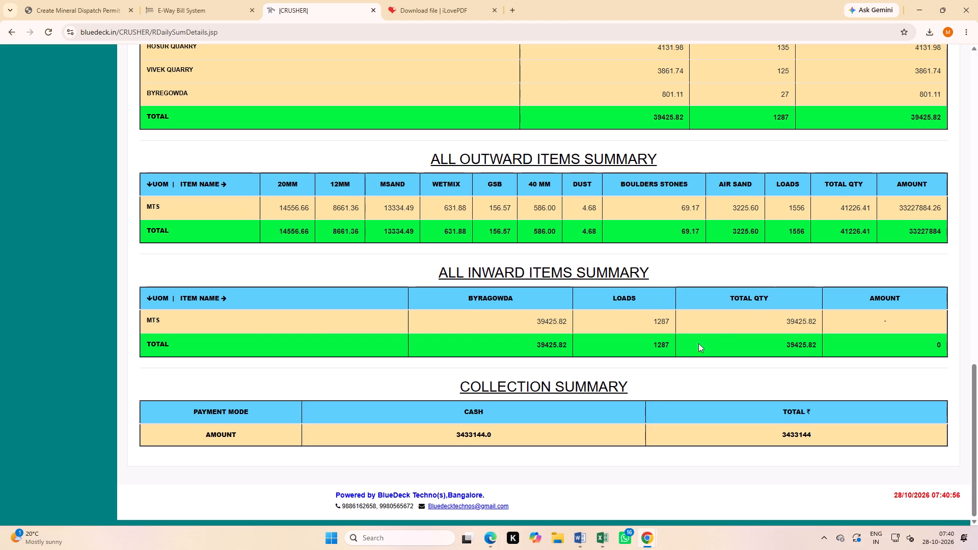
{"action": "left_click_drag", "start_coordinate": [686, 233], "coordinate": [717, 234]}
{"action": "left_click", "coordinate": [668, 231]}
Reopen the Daily Summary Report and set its From Date to 27/10/2026 20:00:00.
{"action": "scroll", "coordinate": [62, 163], "scroll_direction": "up", "scroll_amount": 16}
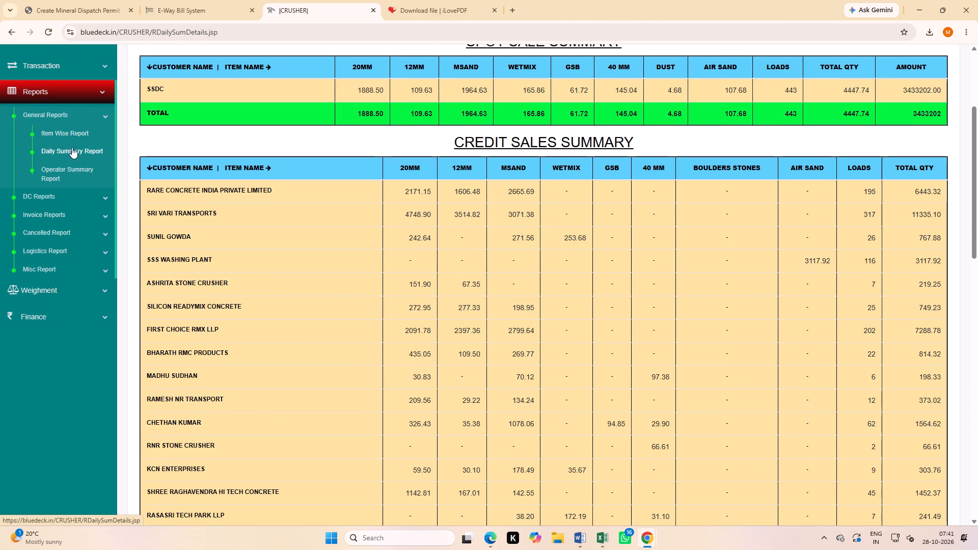
{"action": "left_click", "coordinate": [64, 133]}
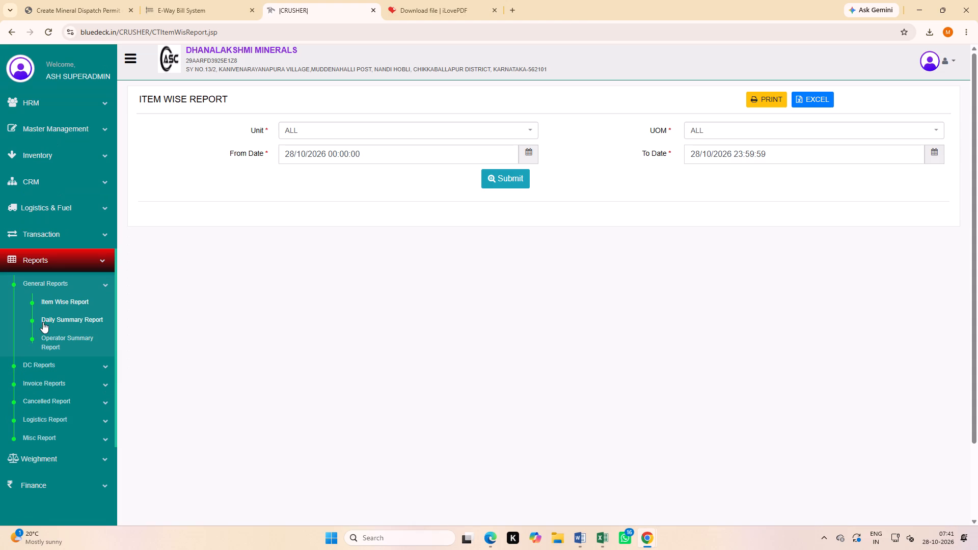
{"action": "left_click", "coordinate": [65, 316]}
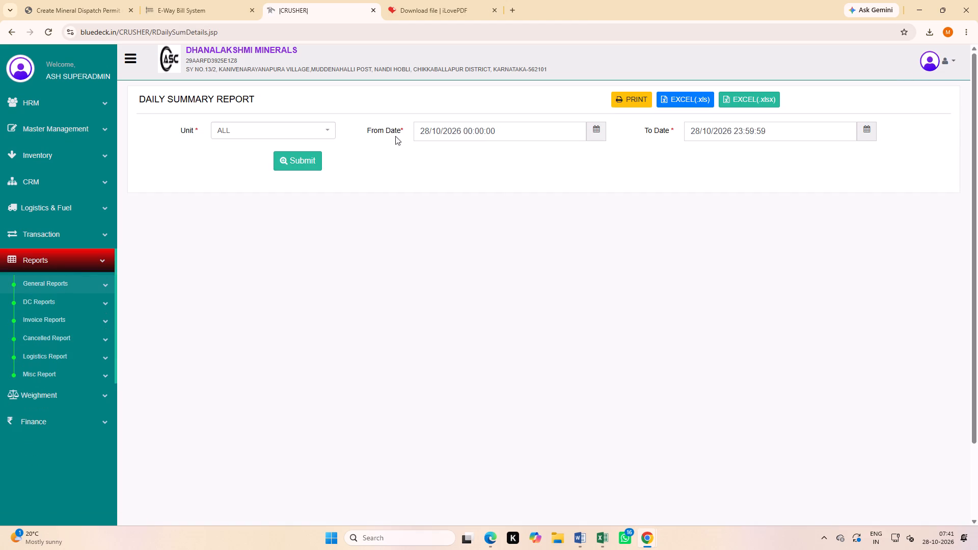
{"action": "left_click", "coordinate": [520, 129]}
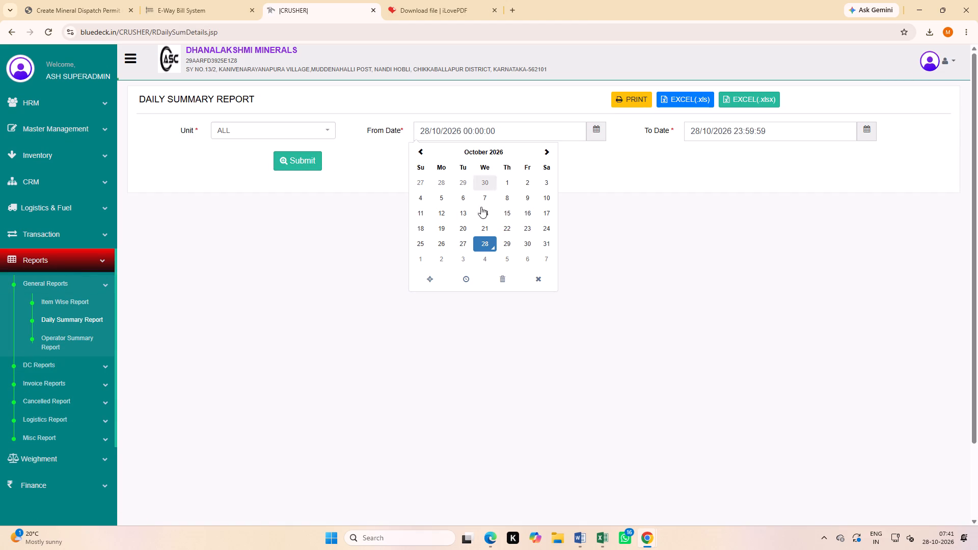
{"action": "left_click", "coordinate": [462, 245]}
{"action": "left_click", "coordinate": [460, 279]}
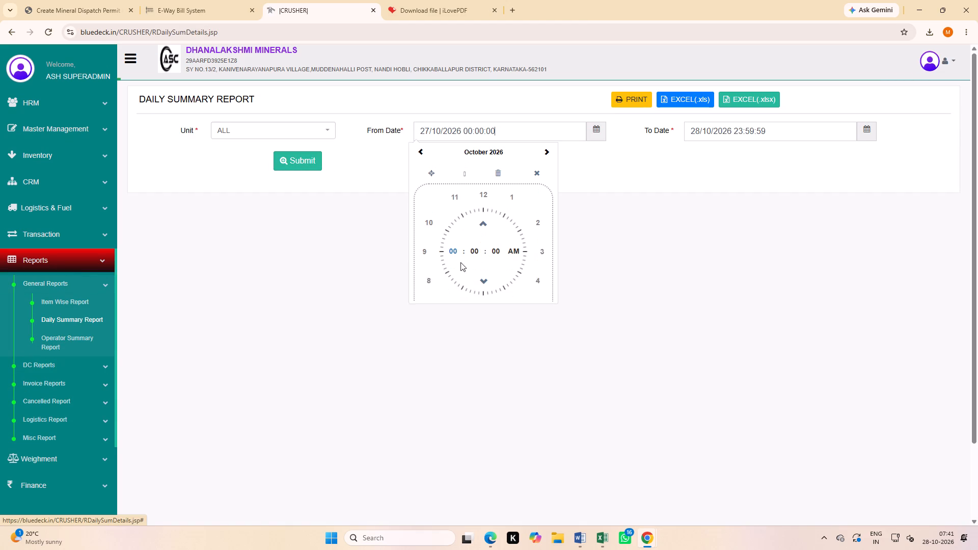
{"action": "left_click", "coordinate": [429, 263]}
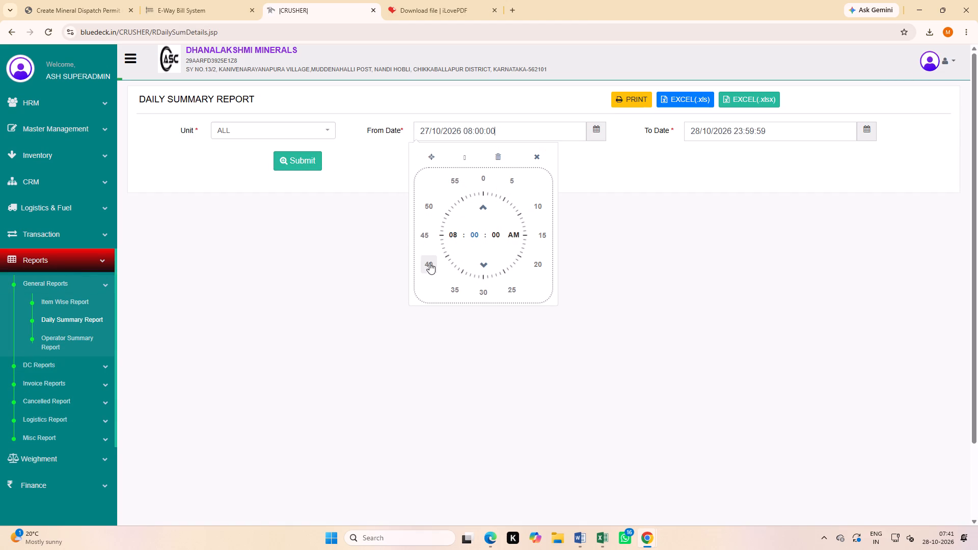
{"action": "left_click", "coordinate": [509, 237]}
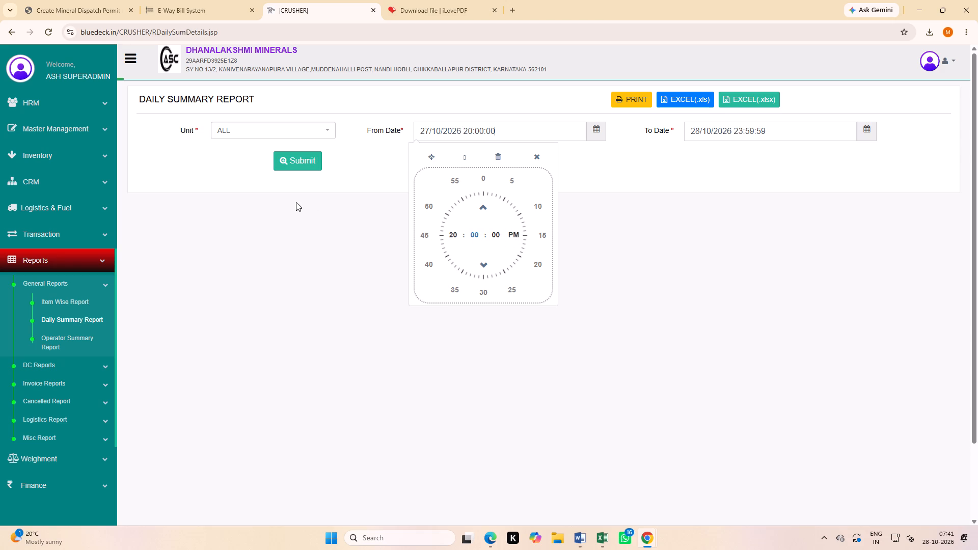